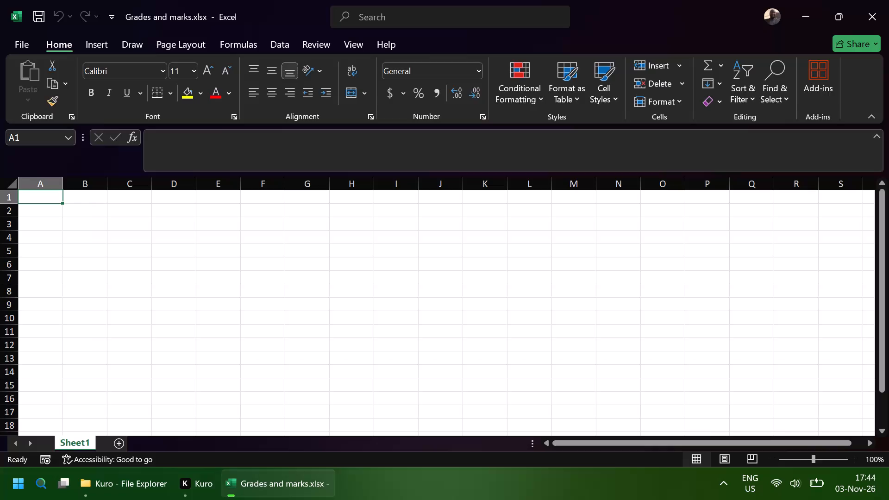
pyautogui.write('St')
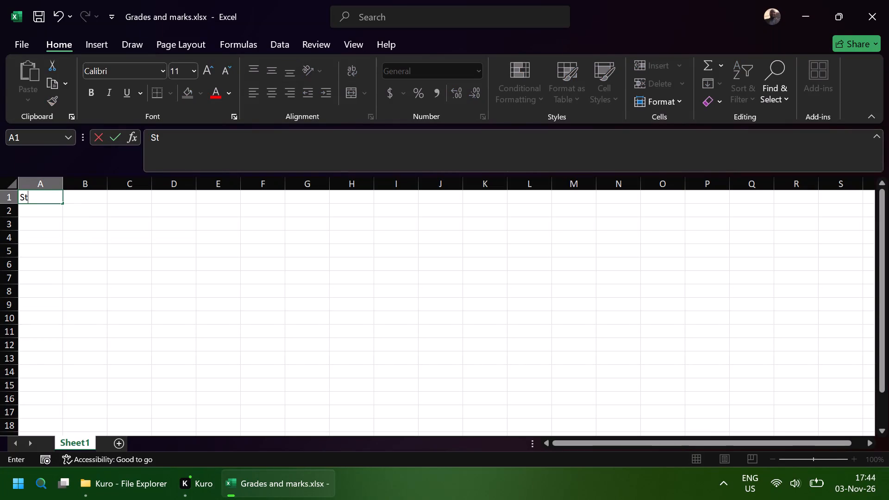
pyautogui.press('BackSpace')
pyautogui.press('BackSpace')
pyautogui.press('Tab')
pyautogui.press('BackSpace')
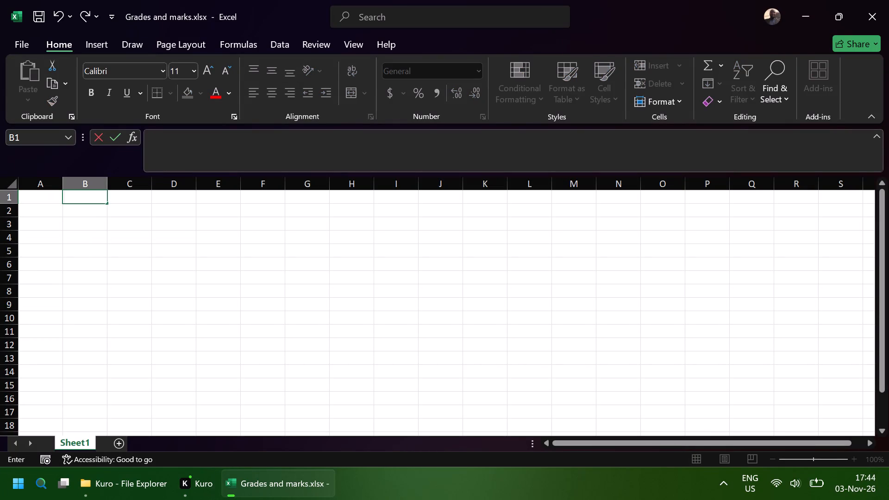
# Enter the sheet title STUDENT MARKS AND GRADES in cell A1.
pyautogui.click(46, 198)
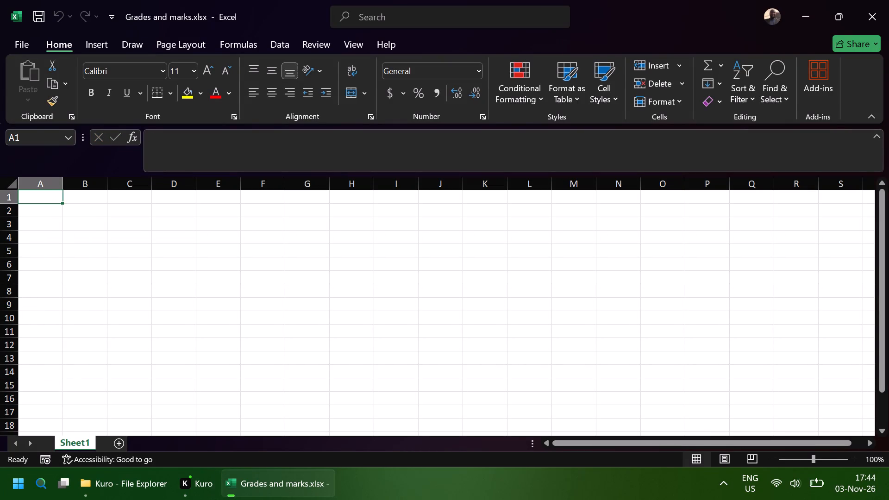
pyautogui.press('s')
pyautogui.write('TUDENT')
pyautogui.press('space')
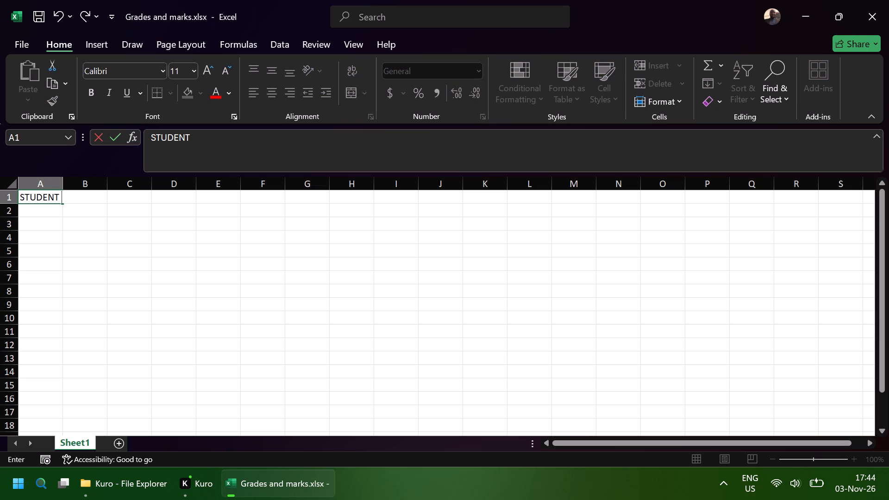
pyautogui.write('MARKS AND GRADES')
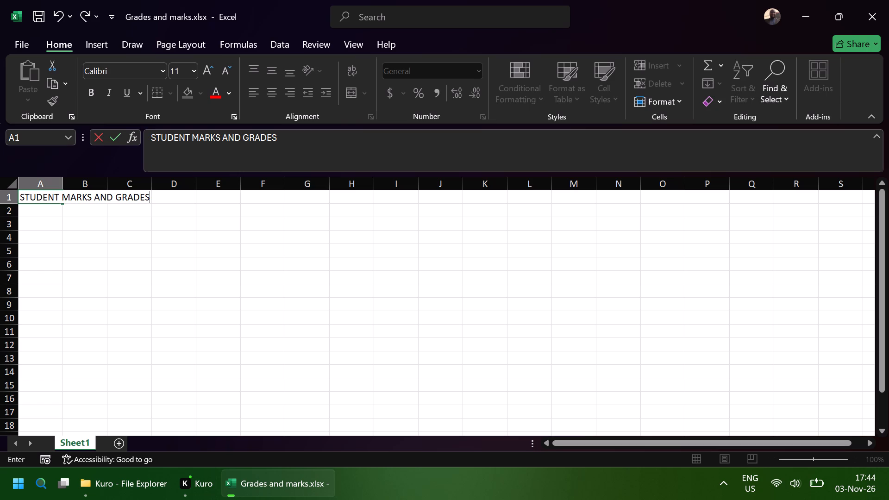
pyautogui.click(104, 199)
# Enter the column headers FirstName, LastName, Stream, Marks and Grade in cells A2 to E2.
pyautogui.click(35, 214)
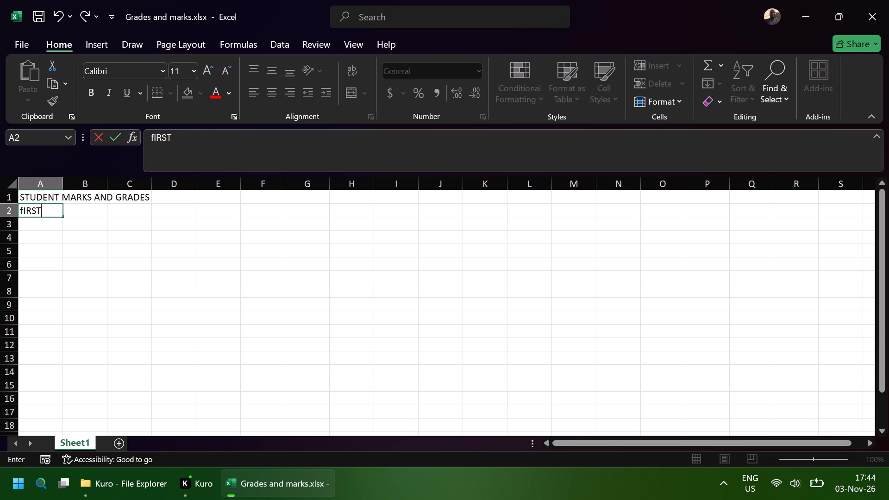
pyautogui.press('BackSpace')
pyautogui.write('Name')
pyautogui.press('Right')
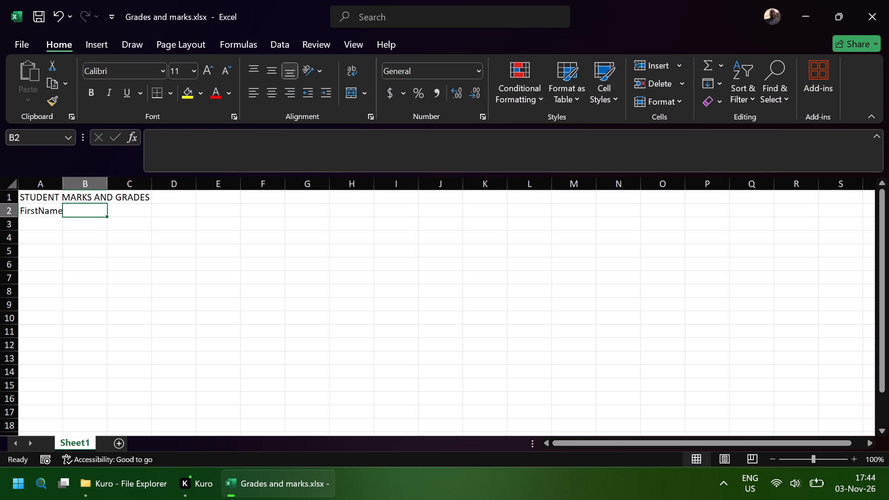
pyautogui.write('Last')
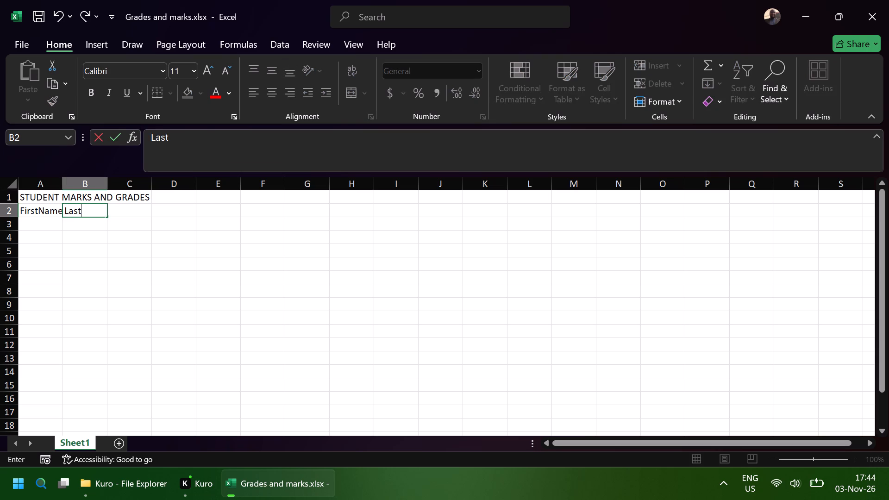
pyautogui.write('Name')
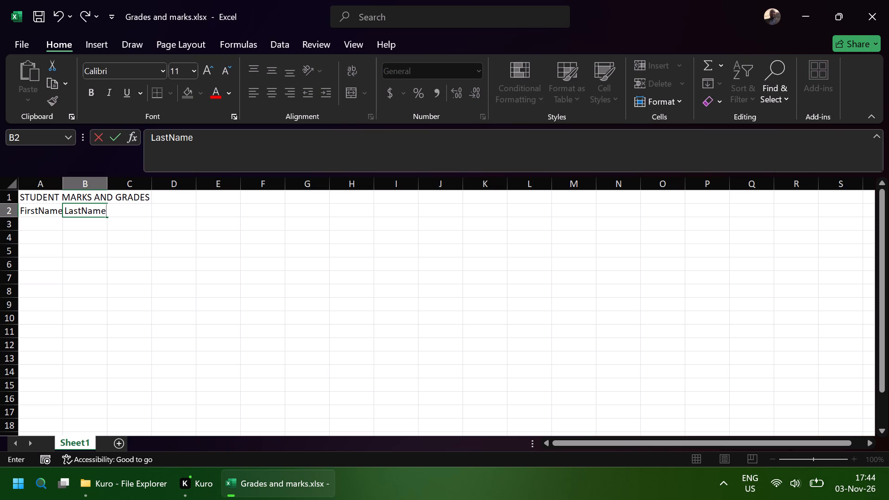
pyautogui.press('Right')
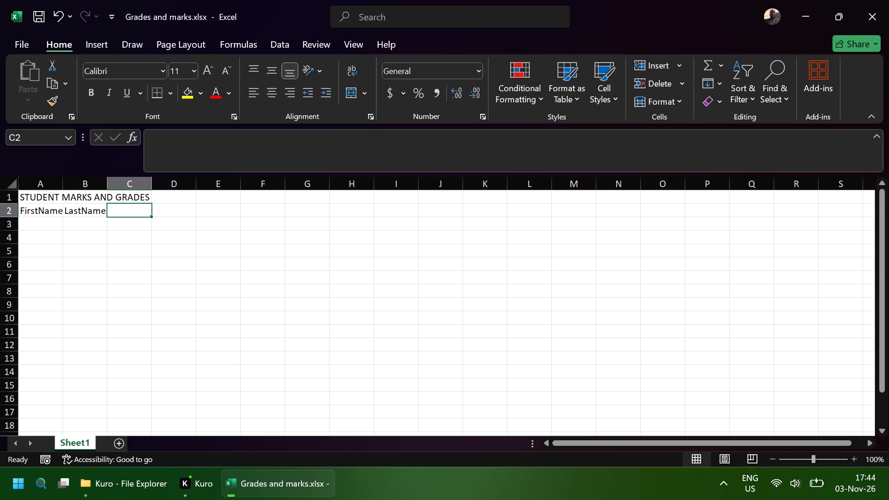
pyautogui.hotkey('shift', 's')
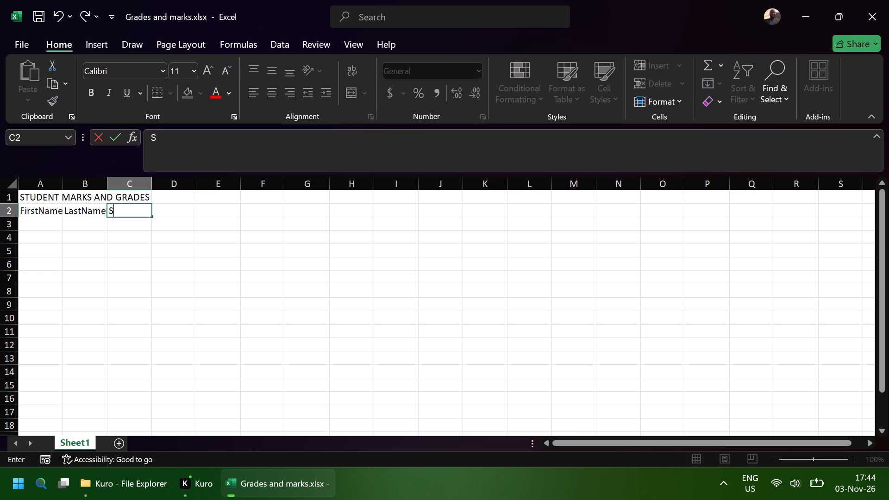
pyautogui.write('tream')
pyautogui.press('Right')
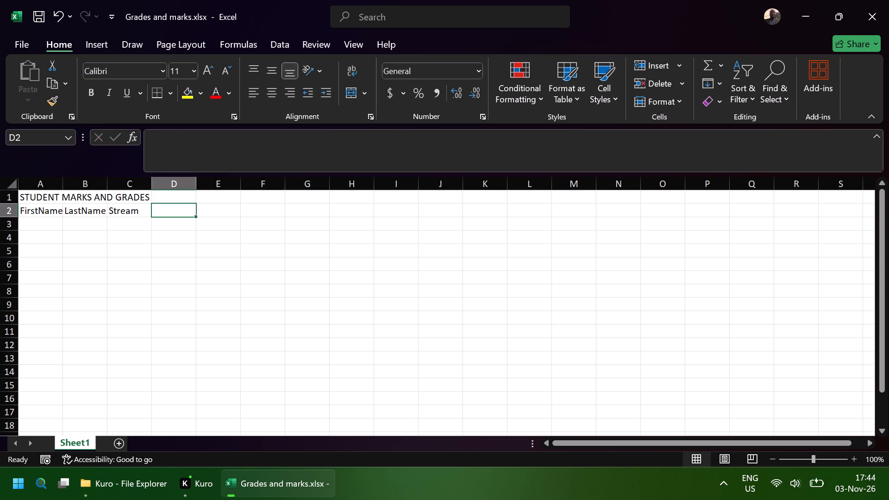
pyautogui.write('Marks')
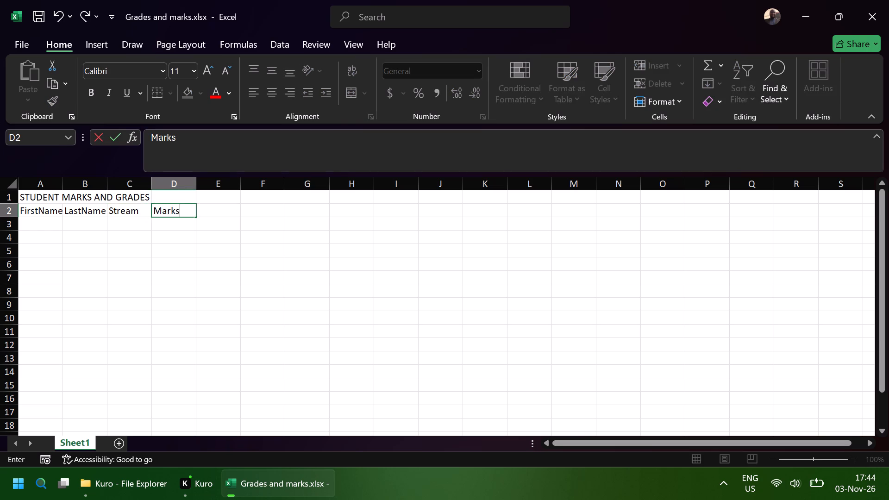
pyautogui.click(222, 210)
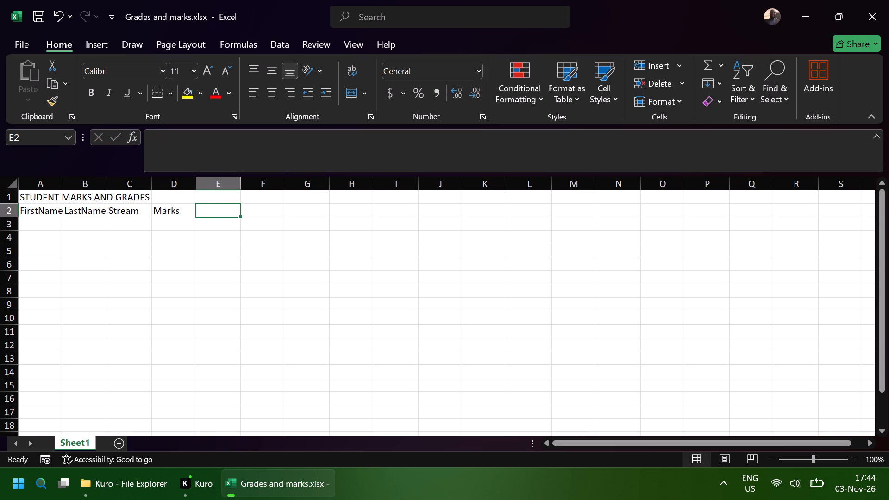
pyautogui.write('Grade')
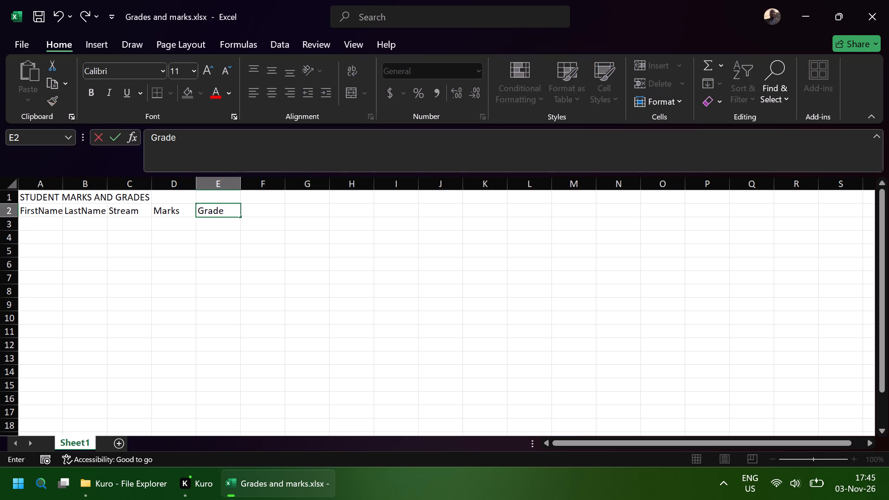
pyautogui.click(34, 212)
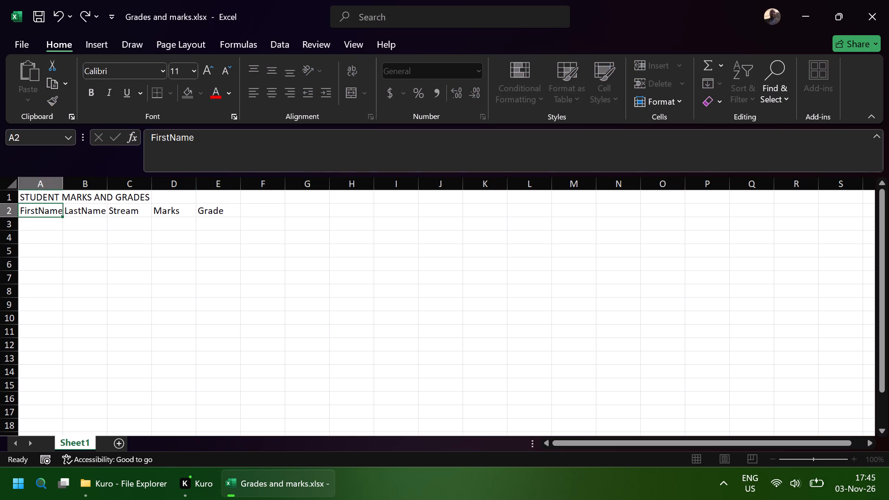
# Fill in the first student record in row 3 with John, Doe, stream White and marks 77, leaving the grade empty.
pyautogui.click(40, 225)
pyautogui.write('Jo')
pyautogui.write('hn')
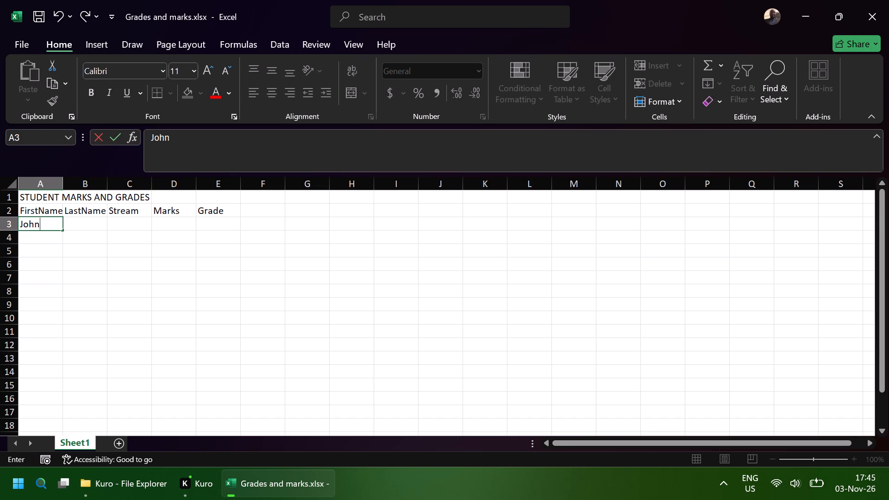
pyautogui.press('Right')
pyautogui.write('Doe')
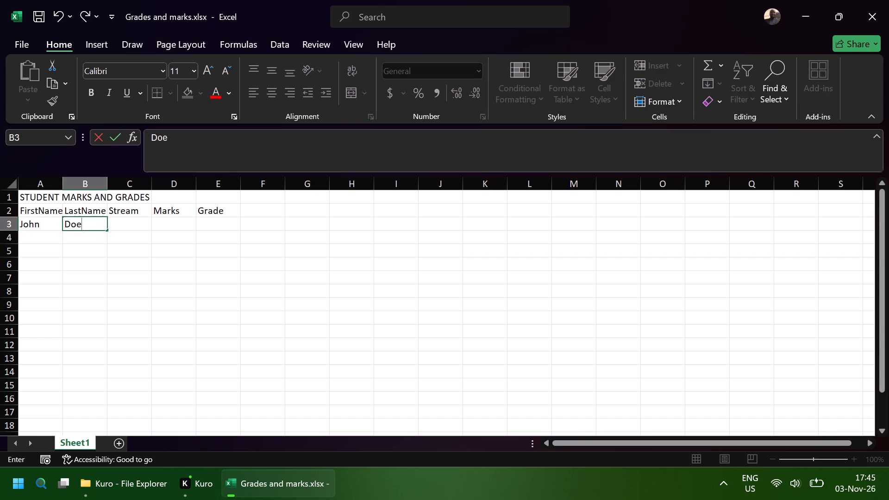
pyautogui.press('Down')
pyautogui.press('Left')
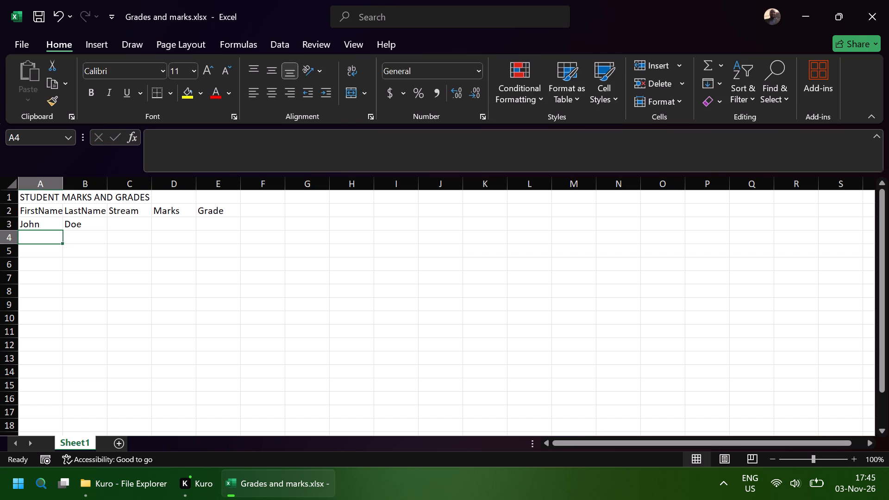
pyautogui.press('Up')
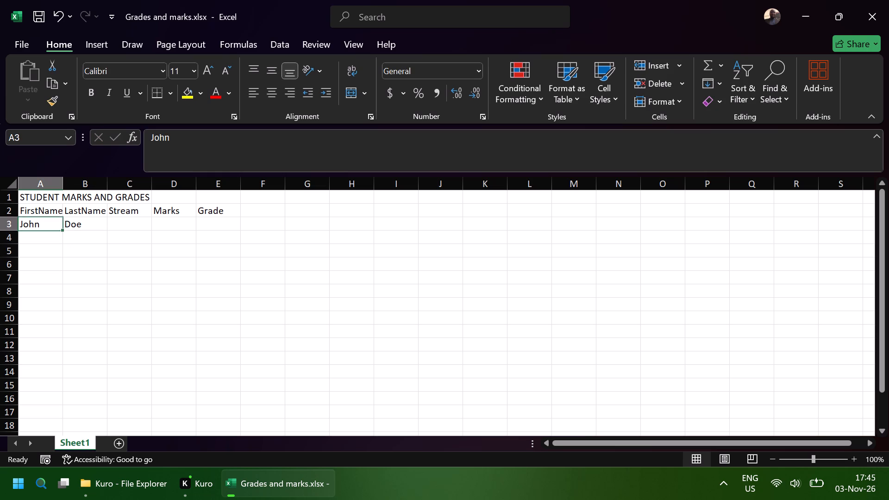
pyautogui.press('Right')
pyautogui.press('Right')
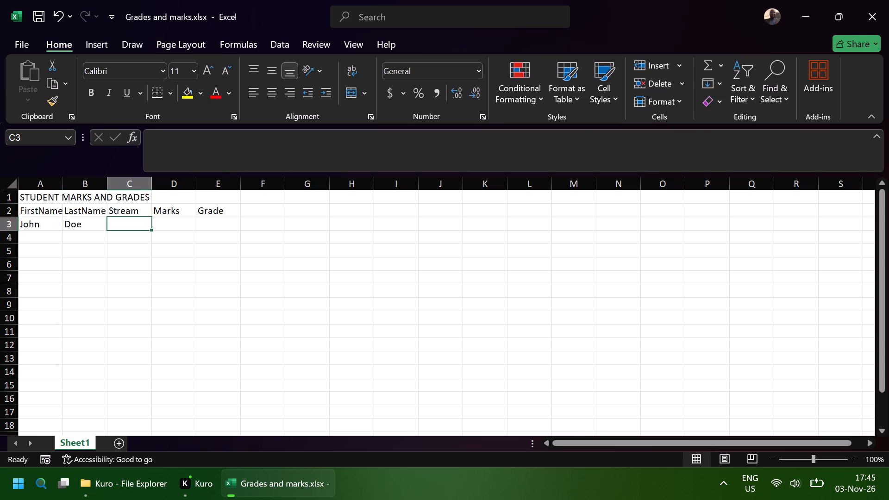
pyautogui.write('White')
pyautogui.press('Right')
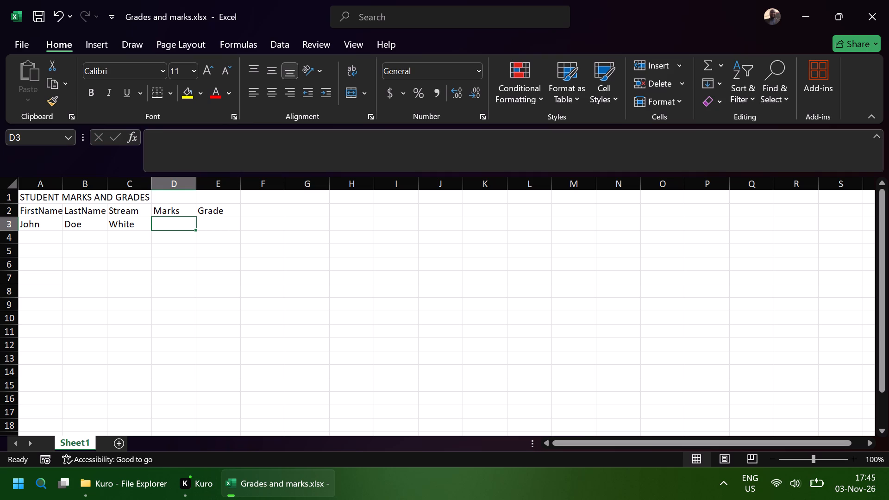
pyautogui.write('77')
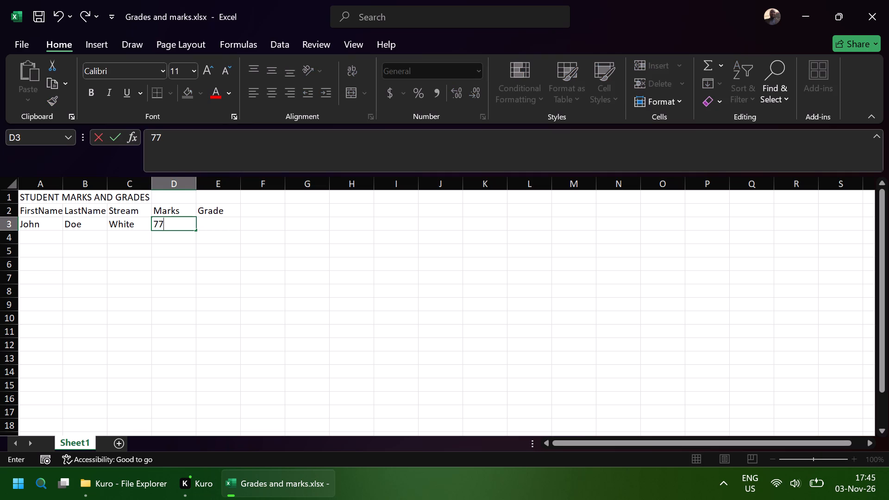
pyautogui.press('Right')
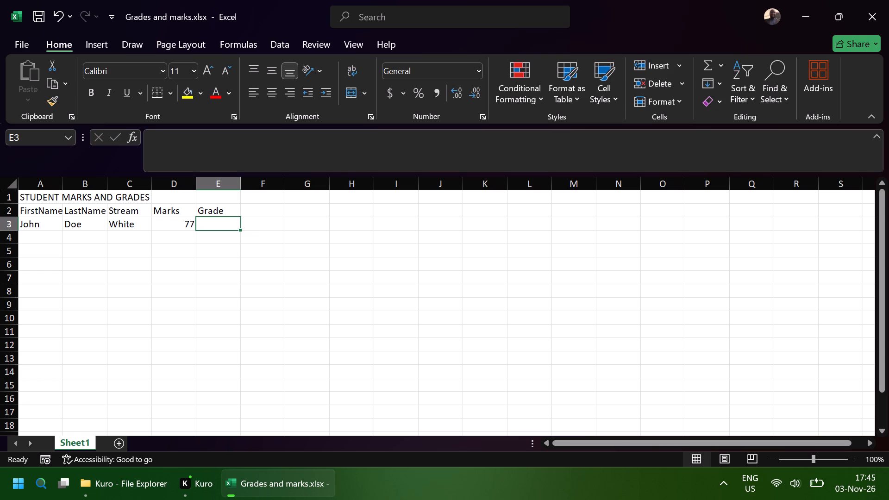
# Change the title in cell A1 to GRADE 10 STUDENTS MARKS AND GRADES.
pyautogui.click(59, 197)
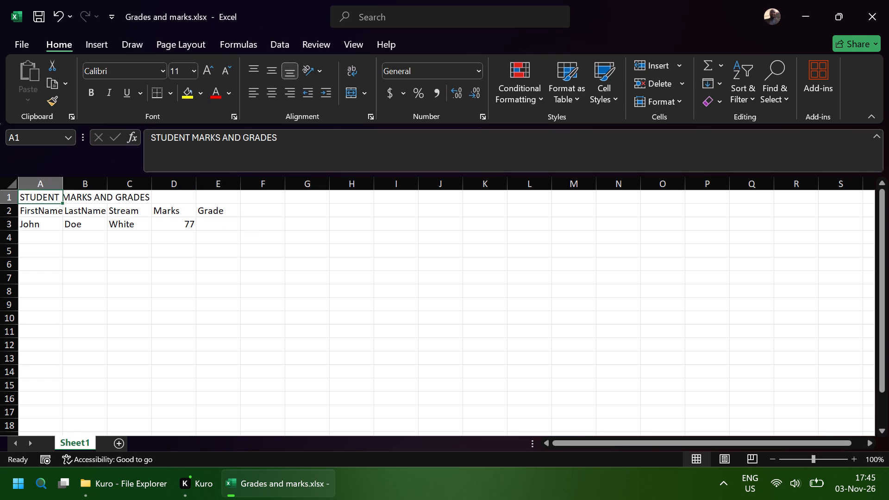
pyautogui.doubleClick(25, 198)
pyautogui.press('Left')
pyautogui.press('Left')
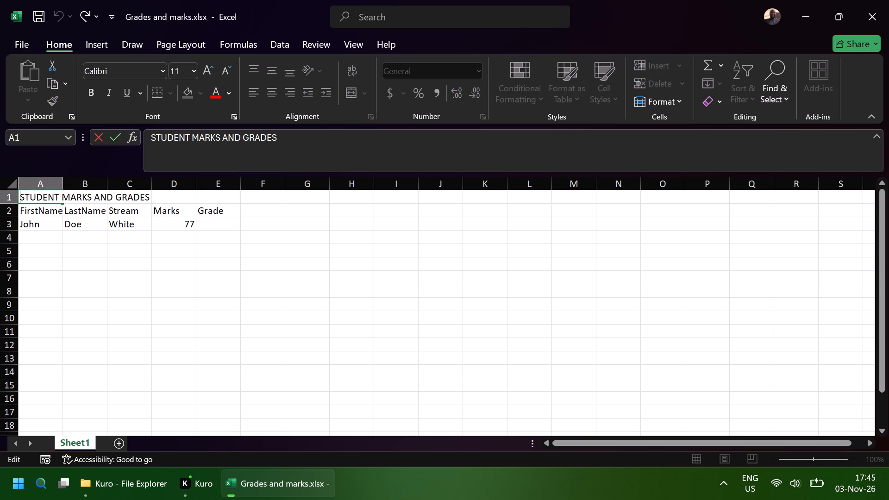
pyautogui.write('GRADE')
pyautogui.press('space')
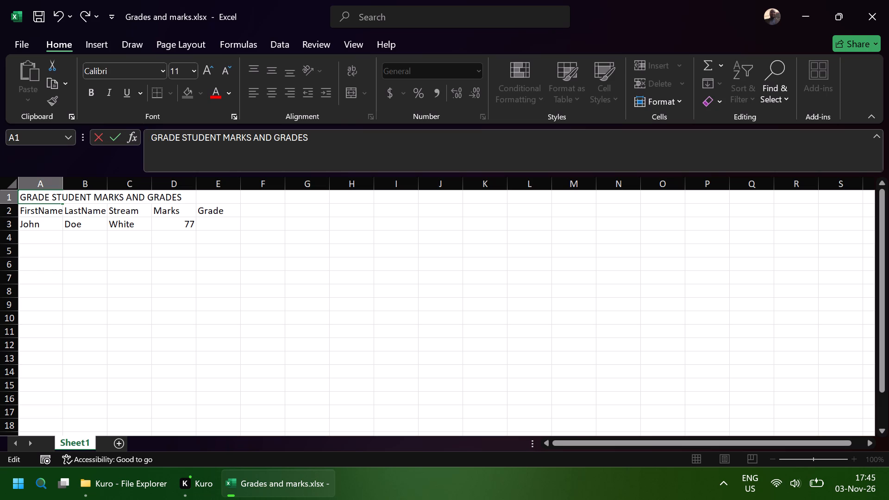
pyautogui.write('10')
pyautogui.press('space')
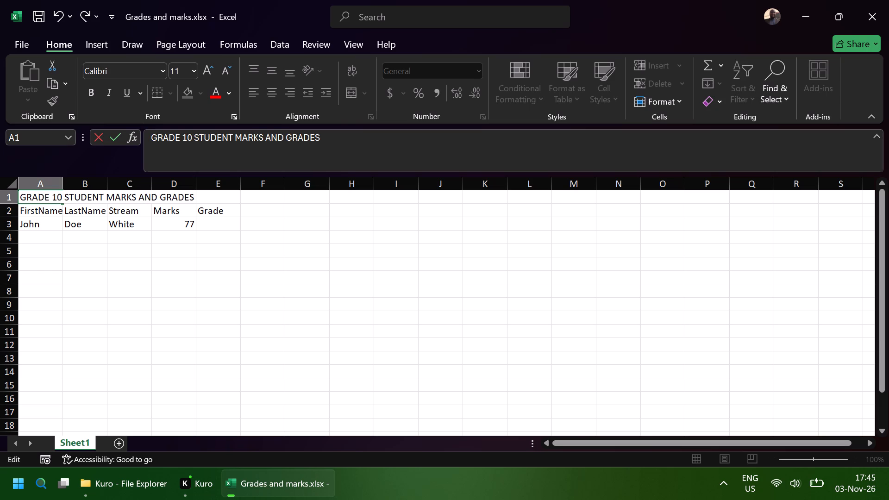
pyautogui.press('Right')
pyautogui.press('Right')
pyautogui.press('Right')
pyautogui.press('Right')
pyautogui.press('Right')
pyautogui.press('Right')
pyautogui.press('Right')
pyautogui.press('s')
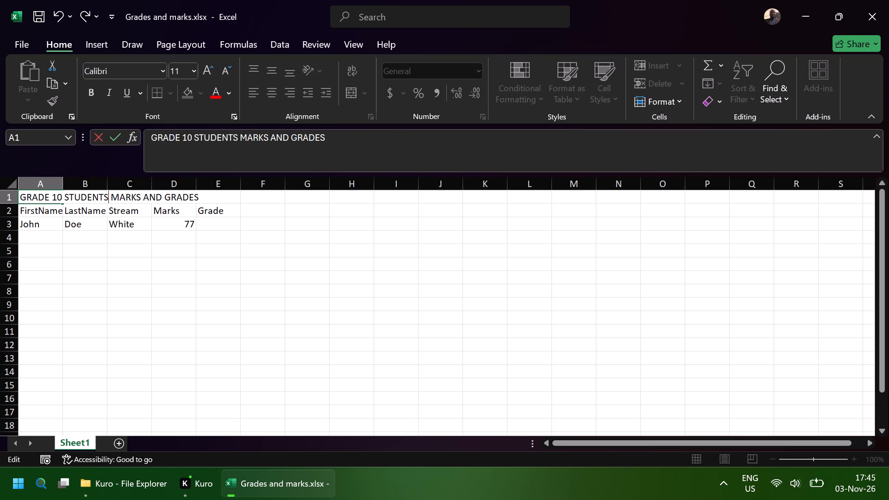
pyautogui.click(116, 233)
# Merge and center the title across cells A1 to J1.
pyautogui.moveTo(36, 196); pyautogui.dragTo(278, 202)
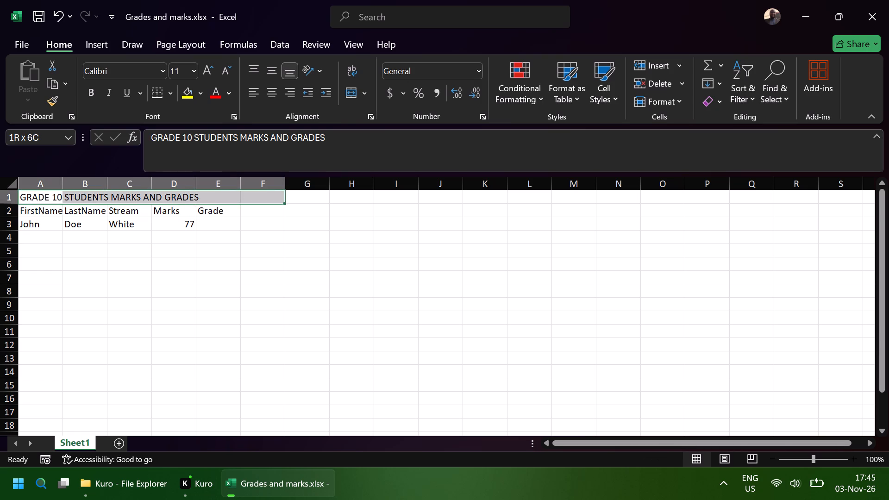
pyautogui.moveTo(278, 202); pyautogui.dragTo(245, 202)
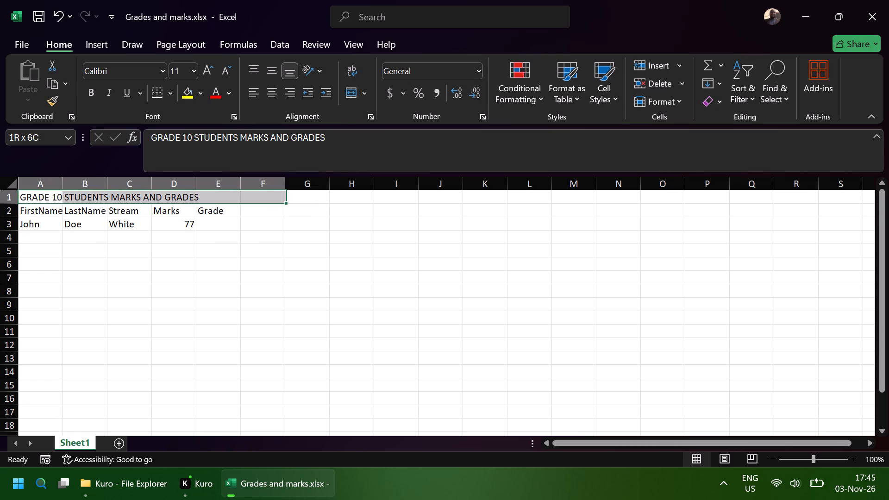
pyautogui.moveTo(245, 202); pyautogui.dragTo(443, 208)
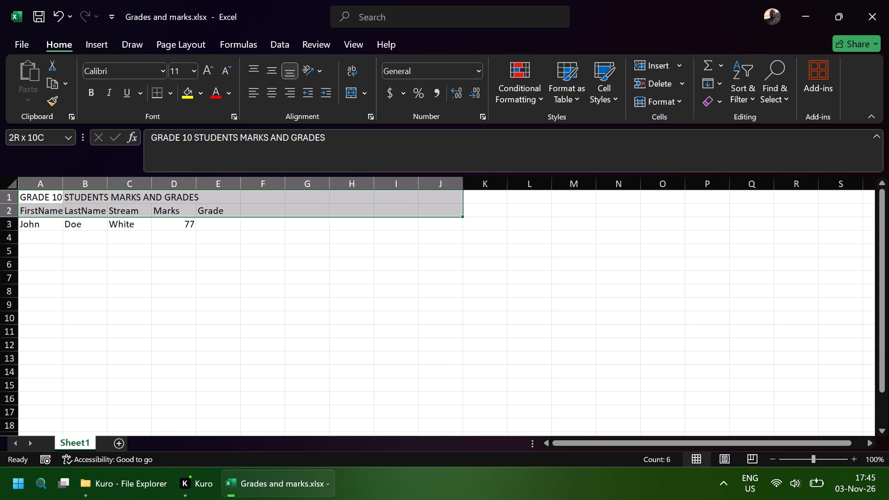
pyautogui.moveTo(443, 208); pyautogui.dragTo(443, 201)
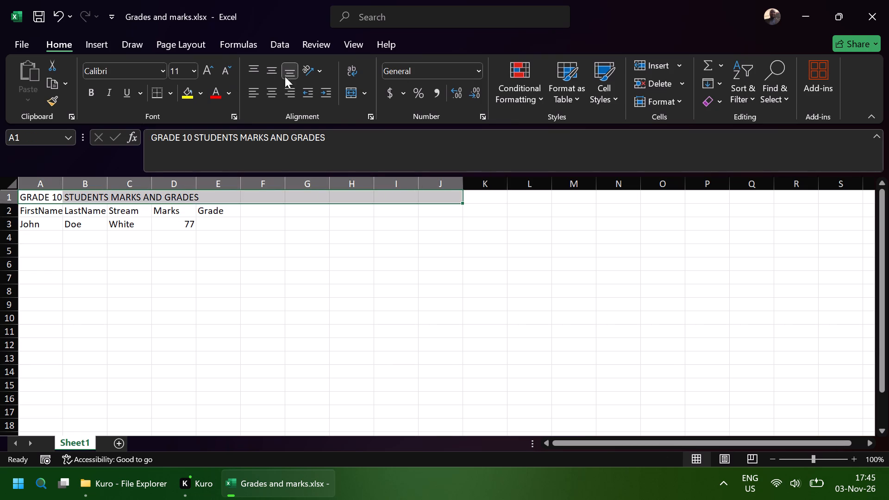
pyautogui.click(355, 95)
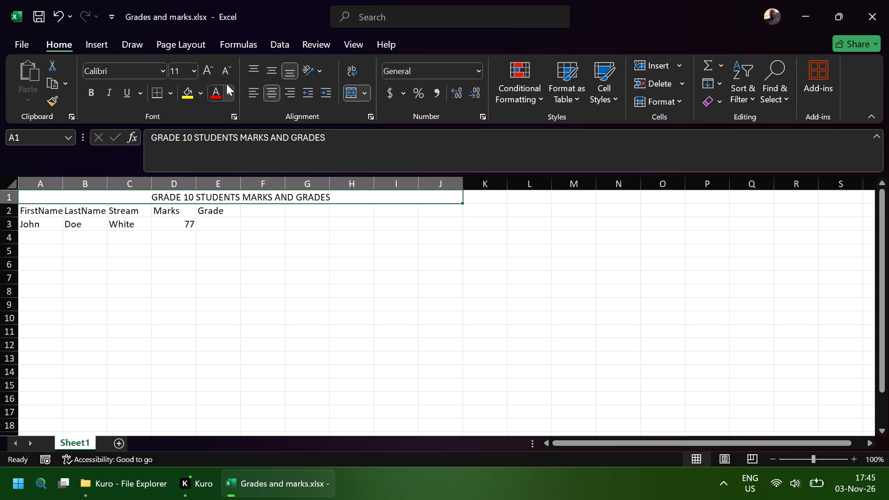
# Make row 1 about twice as tall and align the title vertically to the middle.
pyautogui.moveTo(9, 203); pyautogui.dragTo(10, 219)
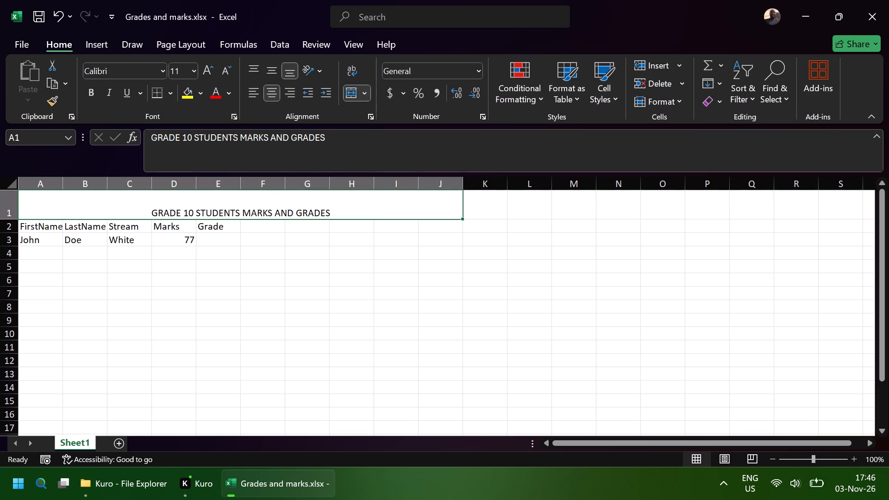
pyautogui.click(271, 72)
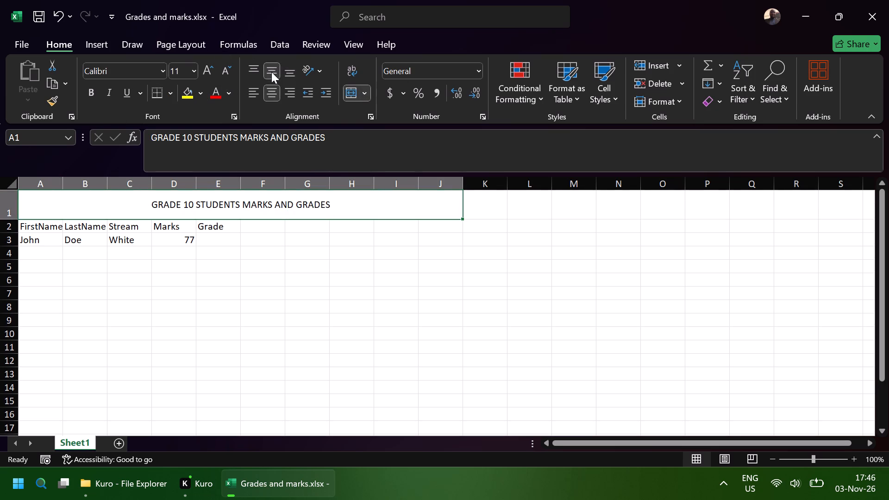
# Format the title in the merged cell as bold with font size 18.
pyautogui.click(190, 208)
pyautogui.click(209, 63)
pyautogui.click(209, 63)
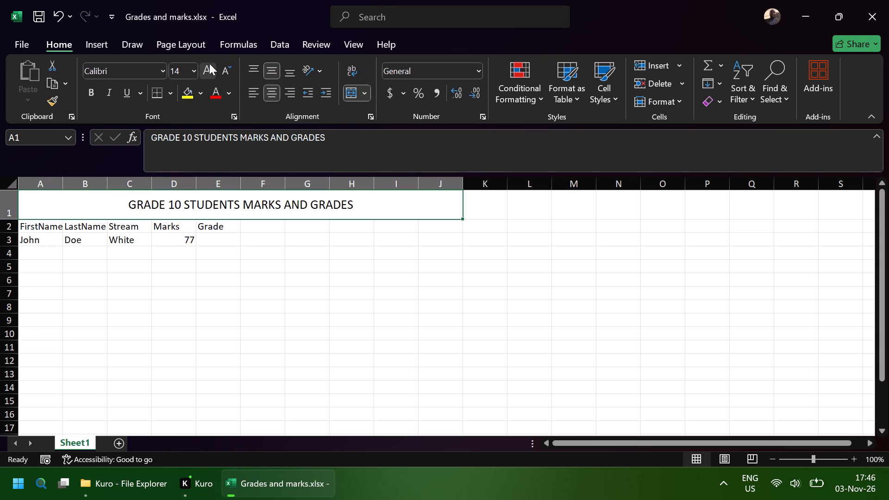
pyautogui.click(209, 63)
pyautogui.click(209, 63)
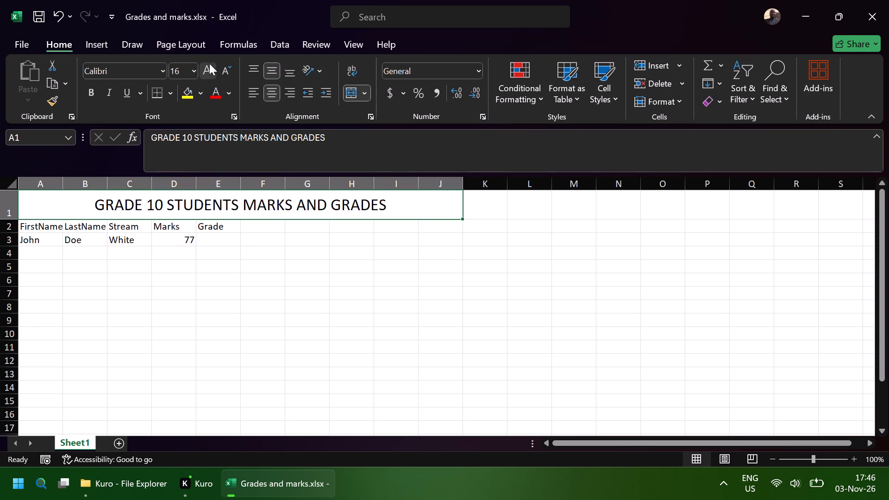
pyautogui.hotkey('ctrl', 'b')
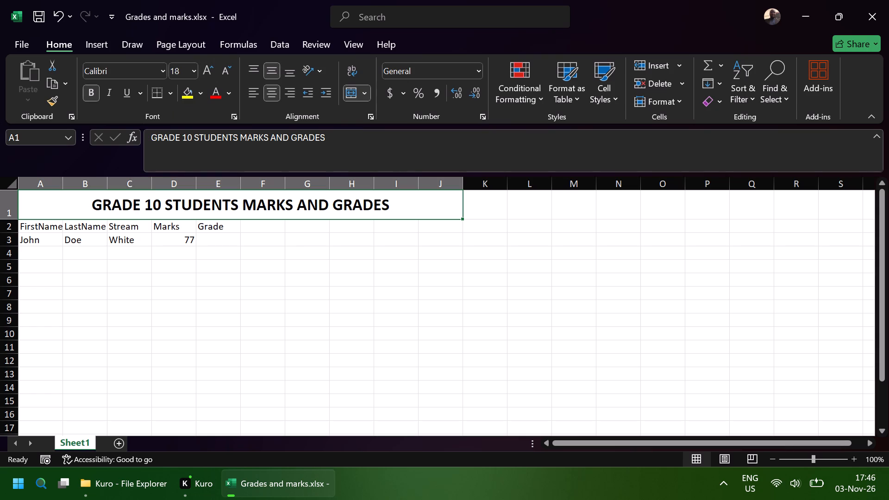
# Fill the merged title cell with a light blue theme color and save the workbook.
pyautogui.click(71, 205)
pyautogui.click(203, 93)
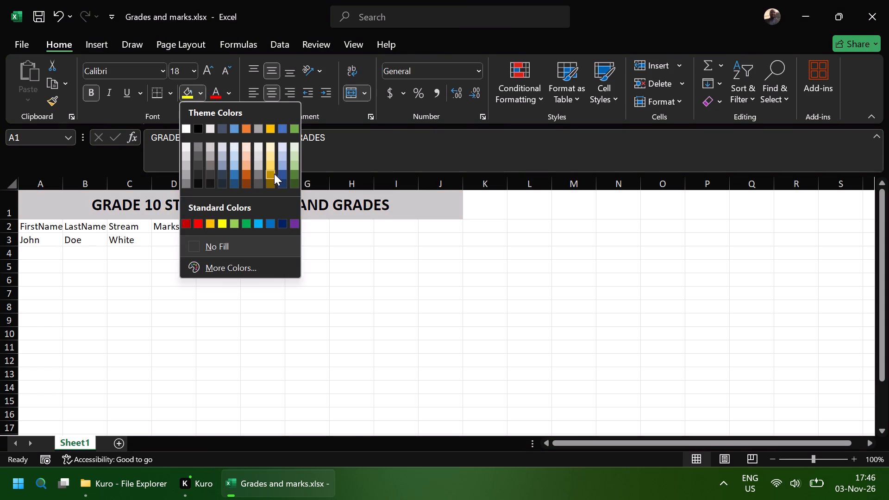
pyautogui.click(234, 166)
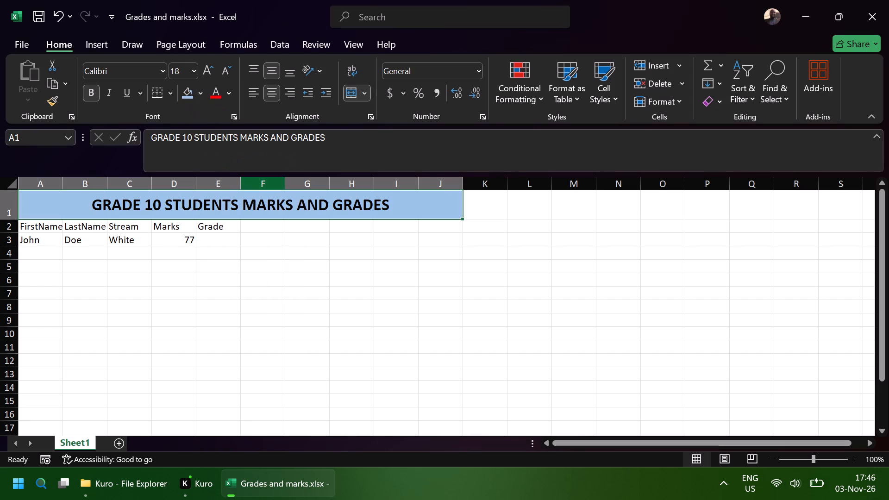
pyautogui.hotkey('ctrl', 's')
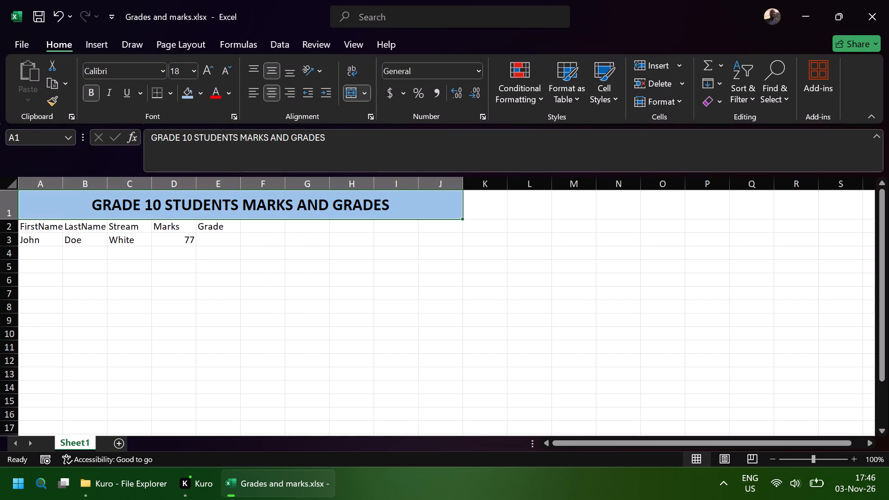
# Fill in the second student record in row 4 with Jane, Doe, stream Maroon and marks 60, leaving the grade empty.
pyautogui.click(38, 236)
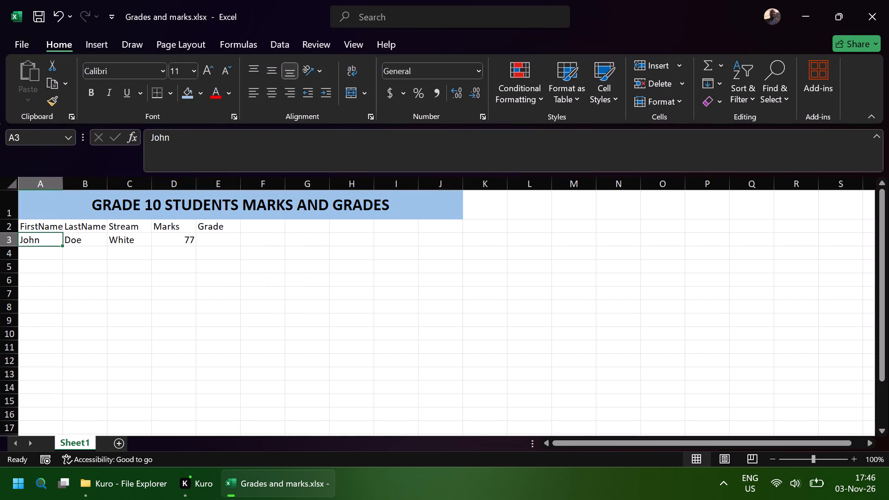
pyautogui.click(45, 252)
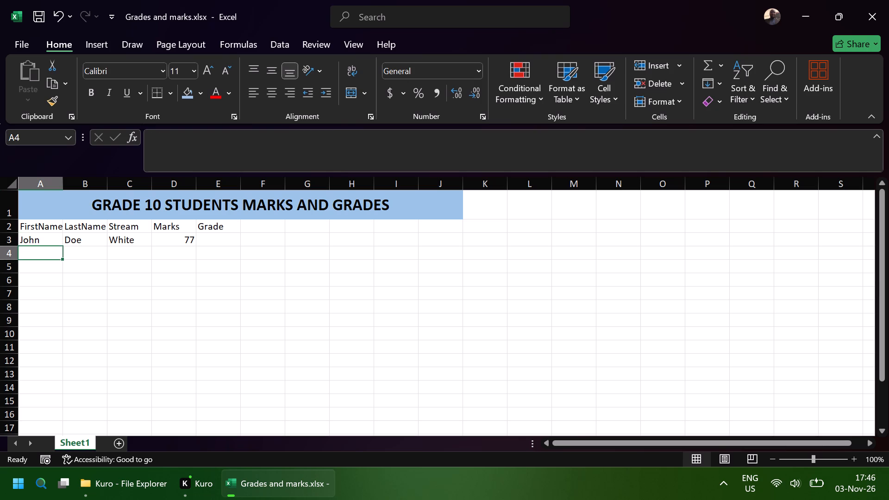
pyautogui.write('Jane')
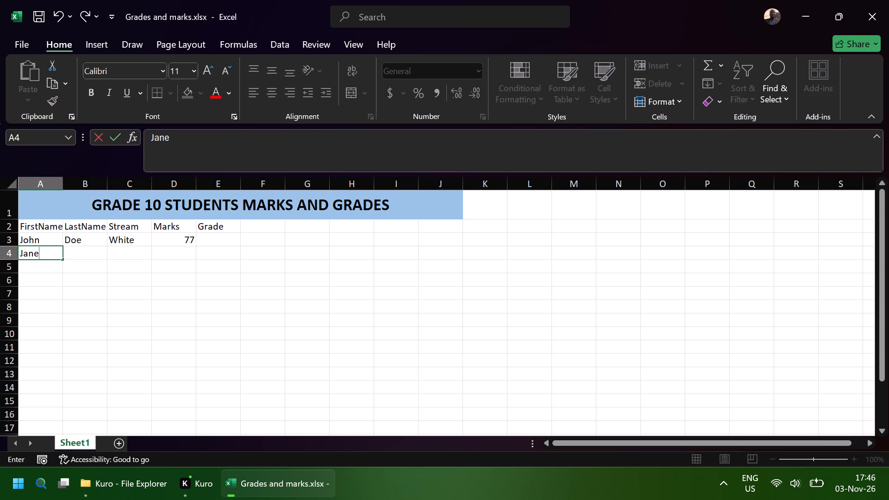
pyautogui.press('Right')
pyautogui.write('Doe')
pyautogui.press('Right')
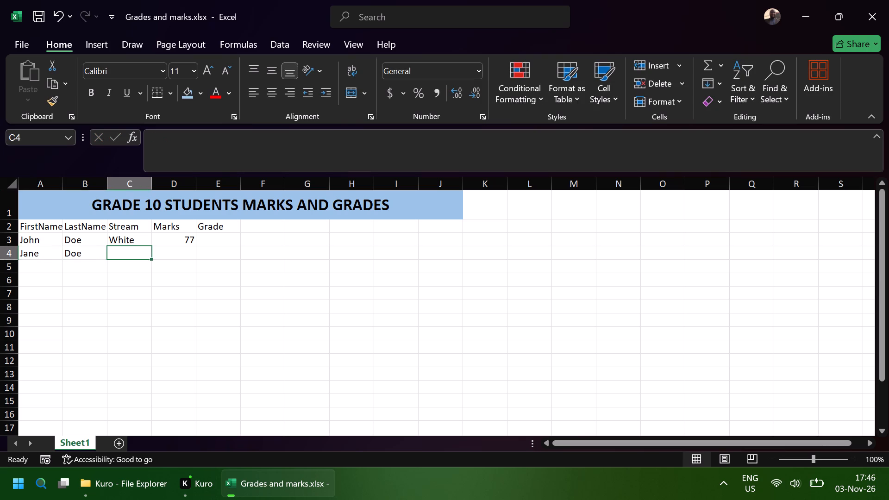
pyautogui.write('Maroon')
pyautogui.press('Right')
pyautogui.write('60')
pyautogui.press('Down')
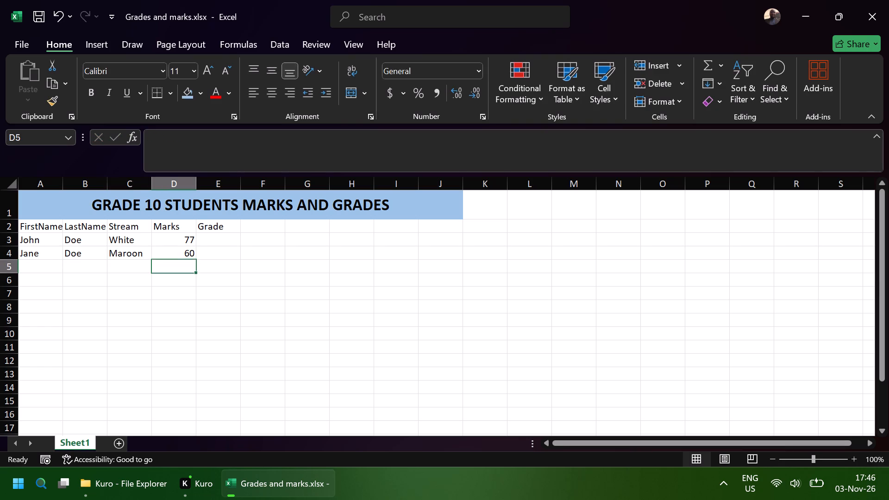
# Fill in the third student record in row 5 with first name Mark, a last name, stream Emerald and marks 56, leaving the grade empty.
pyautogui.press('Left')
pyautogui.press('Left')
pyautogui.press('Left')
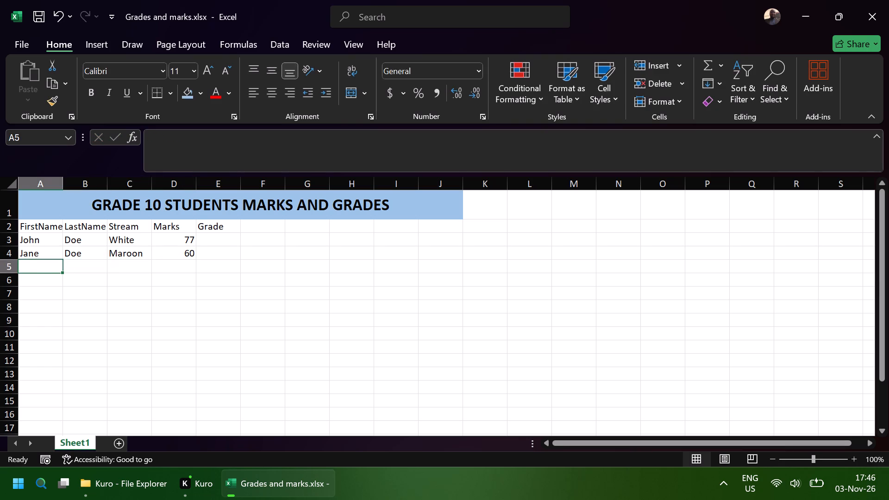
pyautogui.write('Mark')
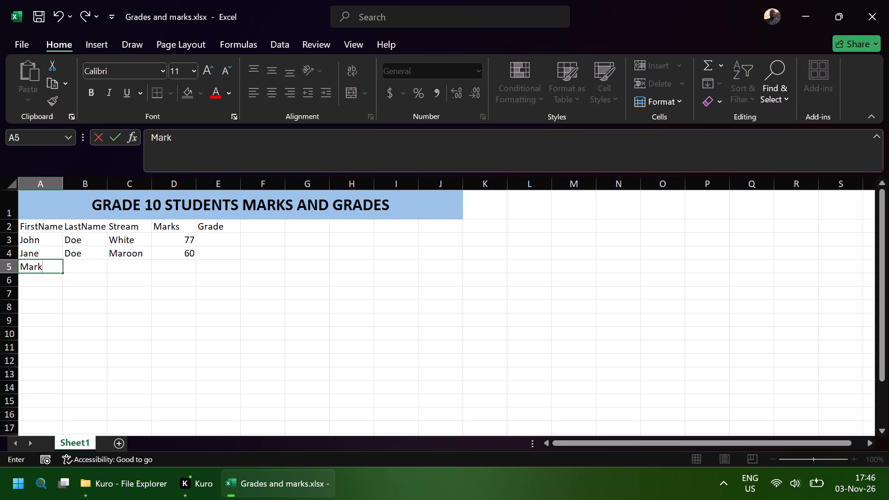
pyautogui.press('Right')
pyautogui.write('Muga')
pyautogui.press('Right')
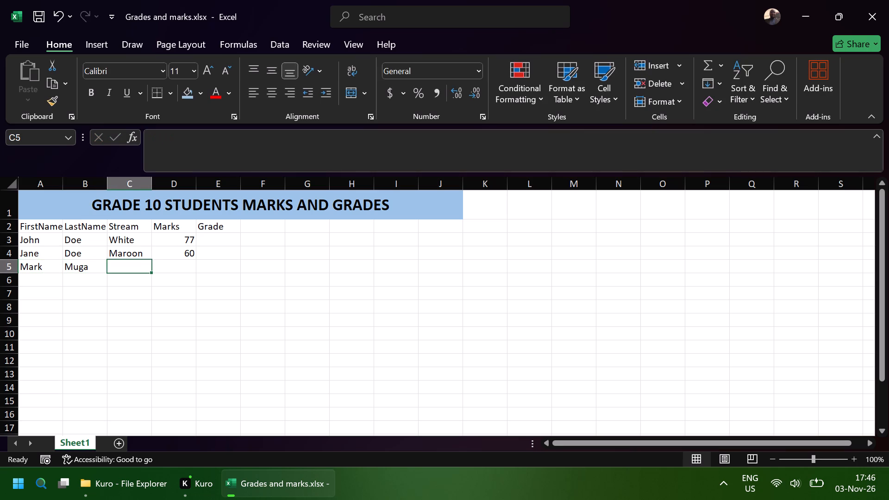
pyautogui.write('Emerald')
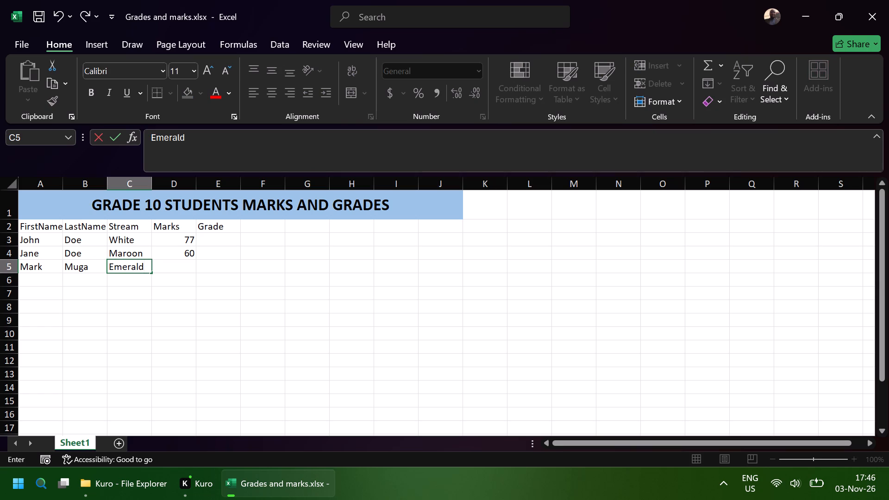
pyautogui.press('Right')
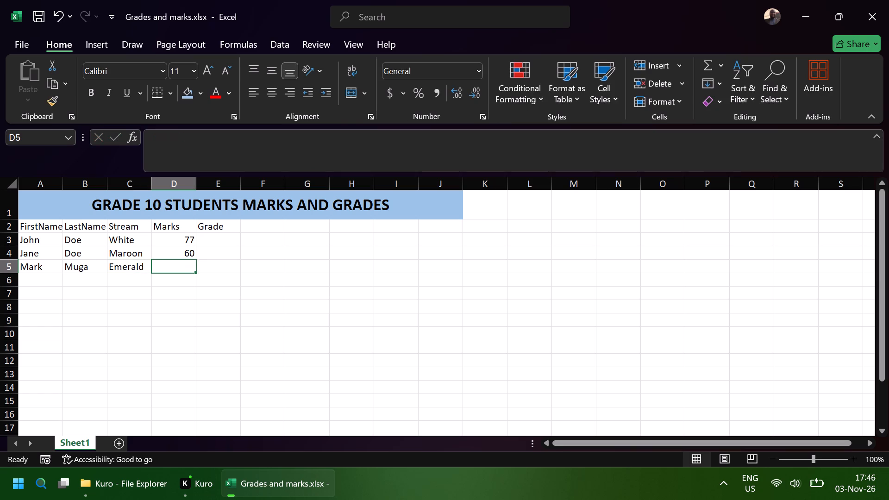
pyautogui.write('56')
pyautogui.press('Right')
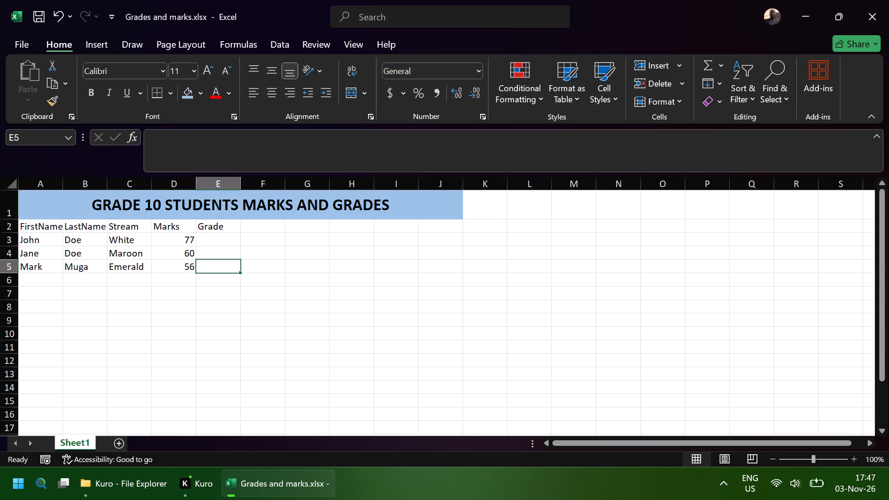
# Fill in the fourth student record in row 6 with first name Jacob, a last name, stream Beige and marks 48, leaving the grade empty.
pyautogui.click(51, 281)
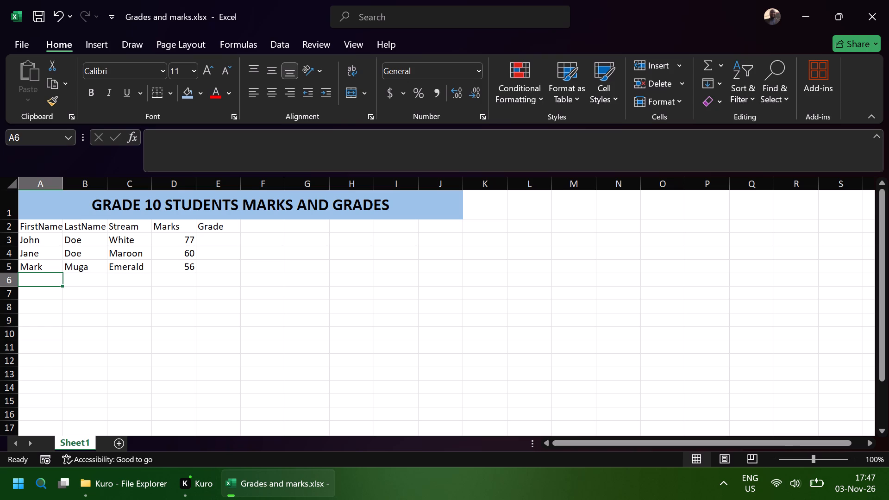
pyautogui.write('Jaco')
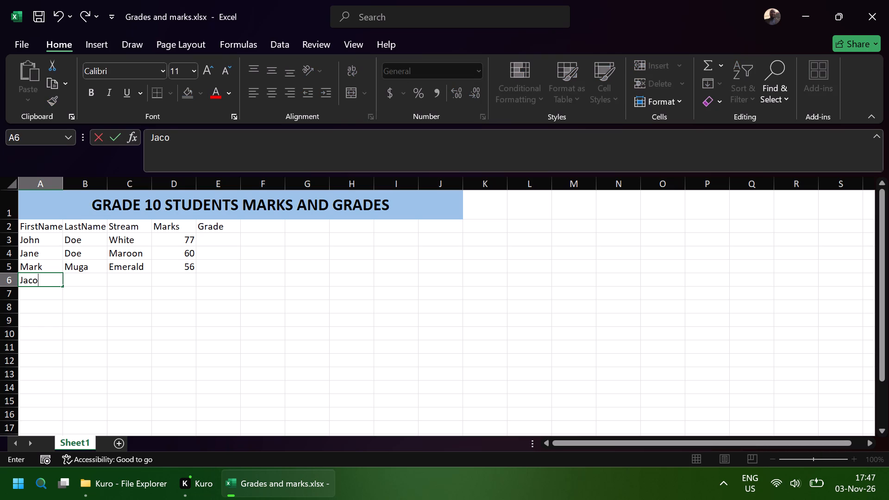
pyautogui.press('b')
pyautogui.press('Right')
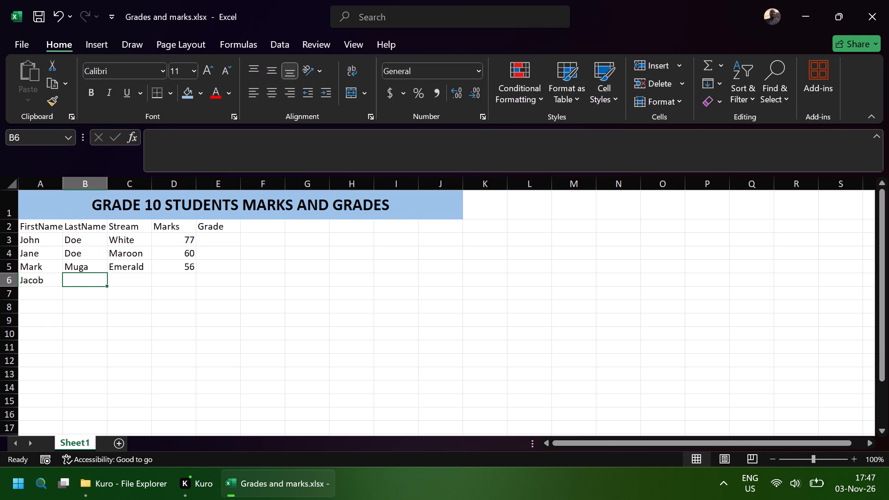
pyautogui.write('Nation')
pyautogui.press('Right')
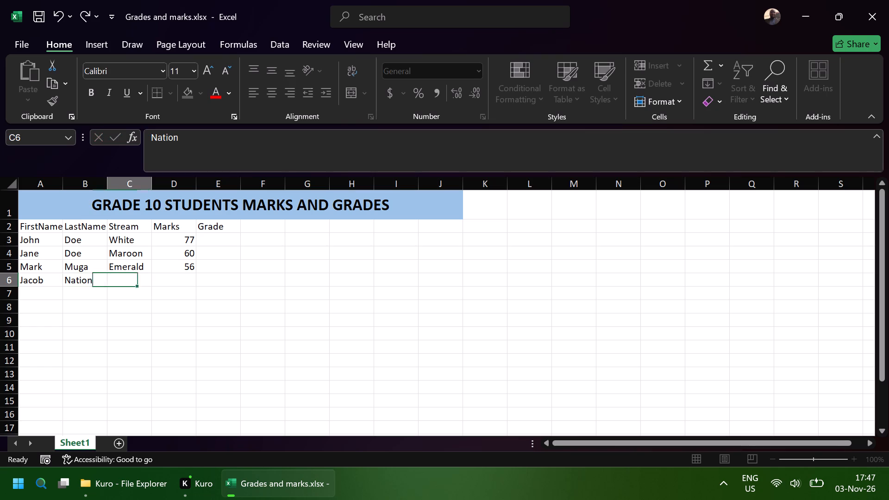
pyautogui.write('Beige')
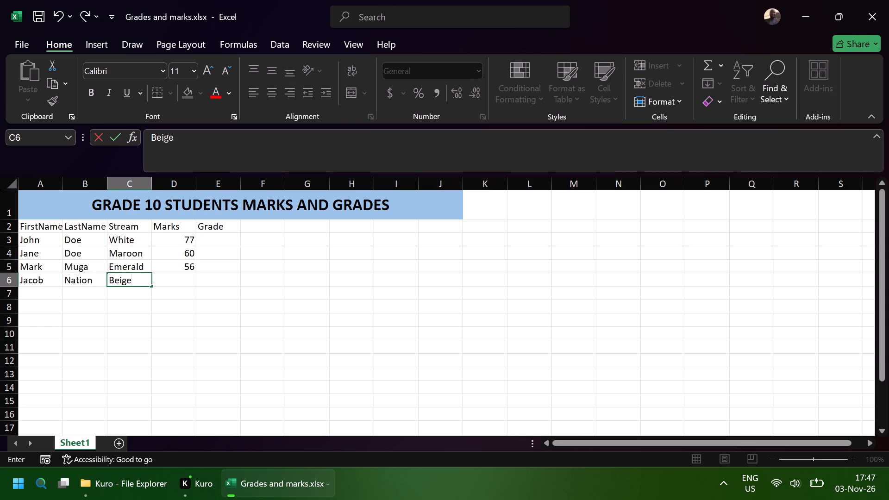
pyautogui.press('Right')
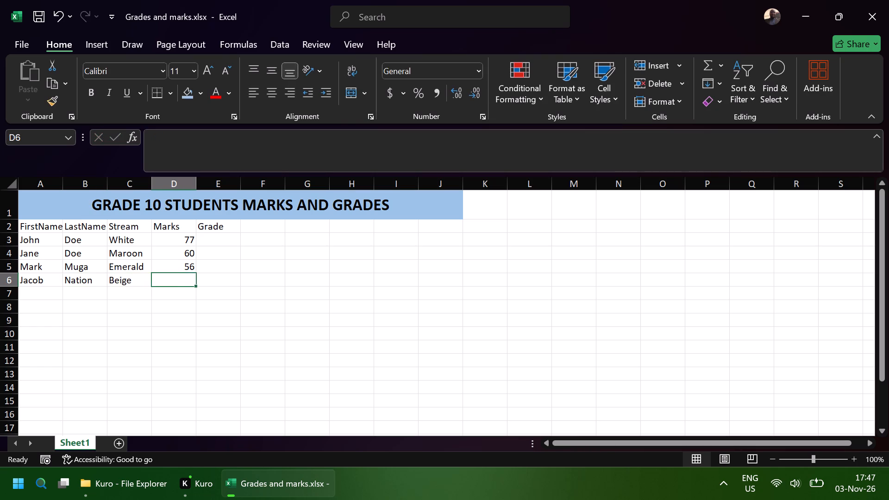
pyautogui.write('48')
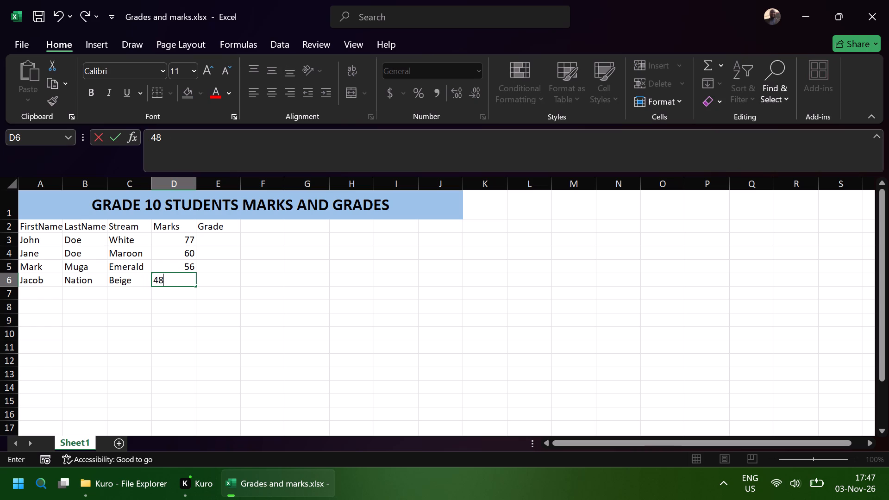
# Fill in the fifth student record in row 7 with first name Ambrose, a last name, stream Amber and marks 90, leaving the grade empty.
pyautogui.click(45, 292)
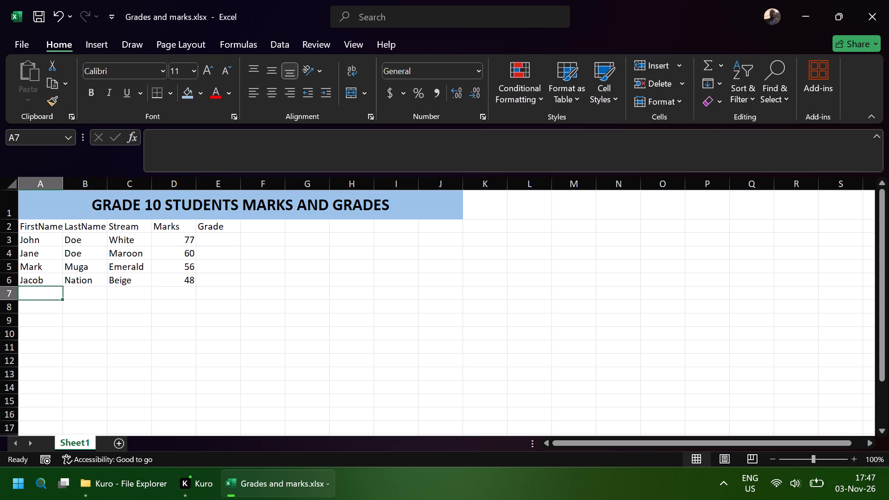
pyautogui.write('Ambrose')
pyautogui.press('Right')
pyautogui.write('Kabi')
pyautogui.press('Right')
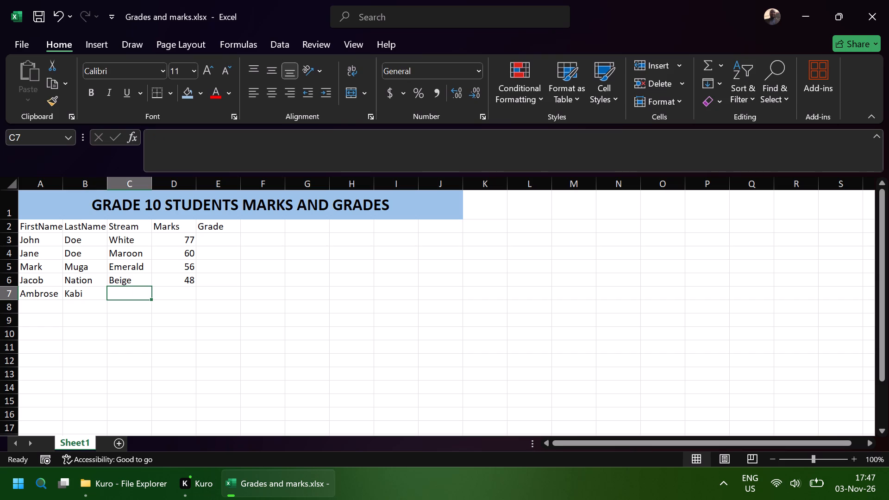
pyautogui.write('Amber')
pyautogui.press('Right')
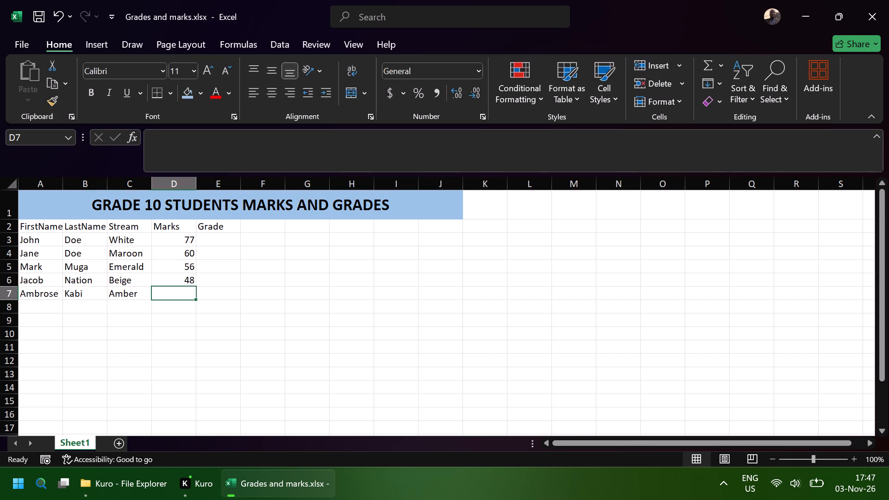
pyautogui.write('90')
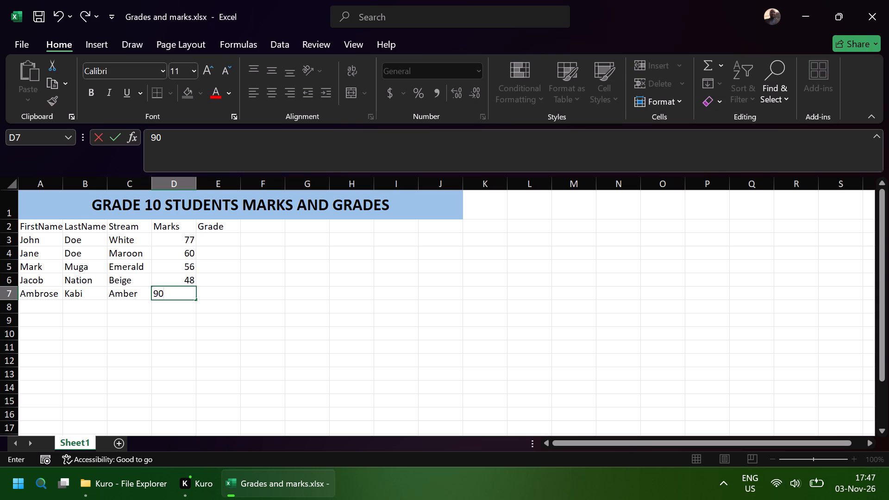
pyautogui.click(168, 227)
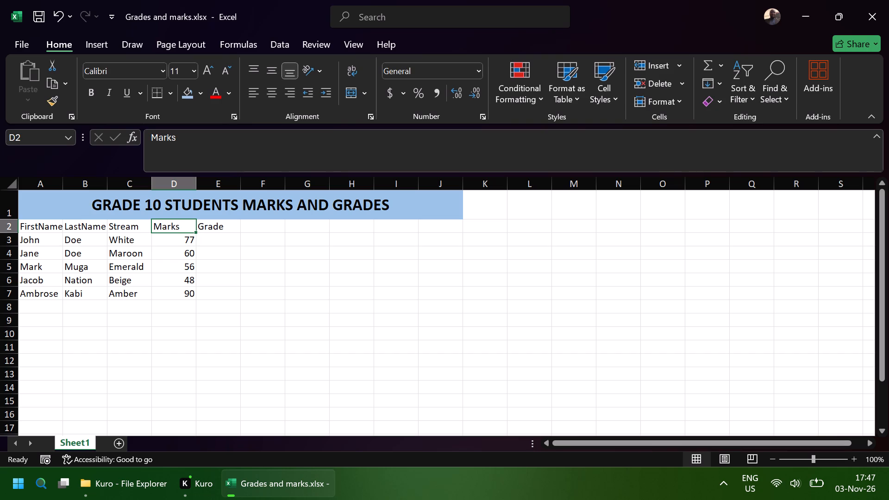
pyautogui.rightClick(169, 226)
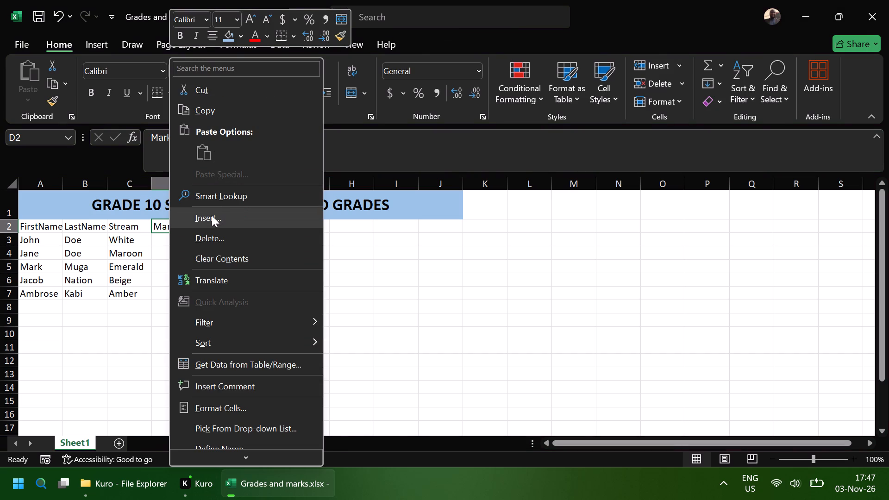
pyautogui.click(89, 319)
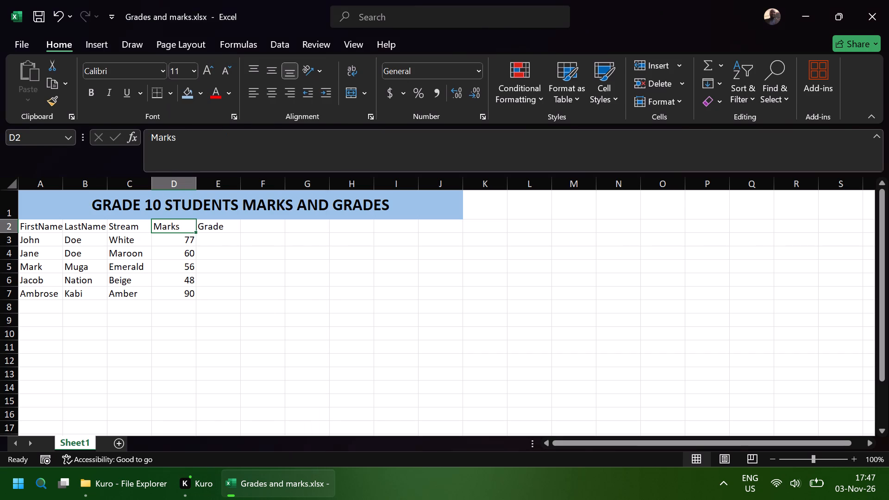
# Fill in the sixth student record in row 8 with first name Wilson, a last name, stream Maroon and marks 70, leaving the grade empty.
pyautogui.click(49, 310)
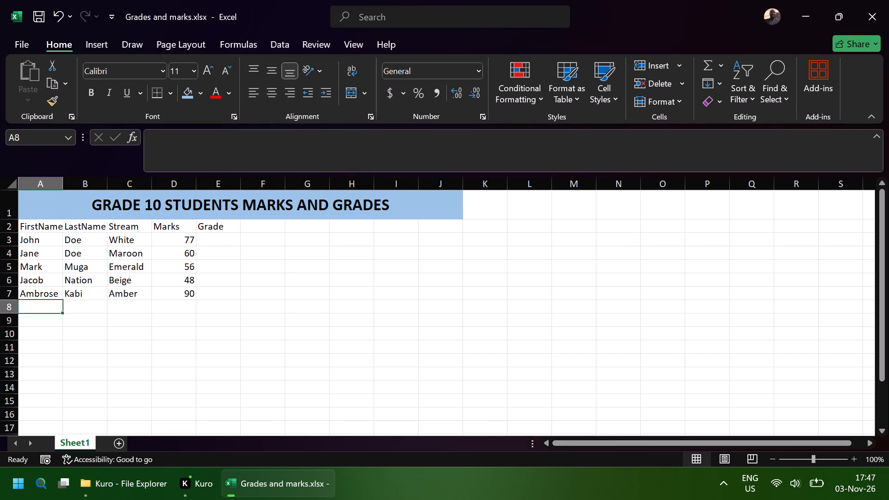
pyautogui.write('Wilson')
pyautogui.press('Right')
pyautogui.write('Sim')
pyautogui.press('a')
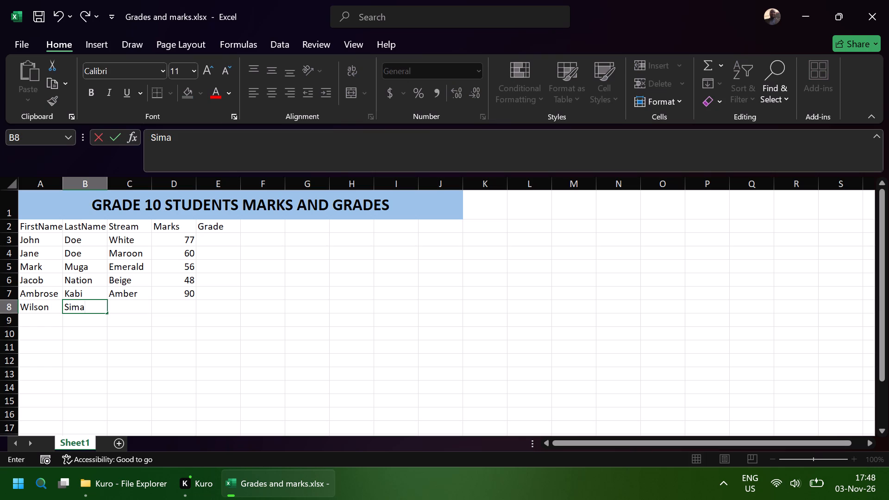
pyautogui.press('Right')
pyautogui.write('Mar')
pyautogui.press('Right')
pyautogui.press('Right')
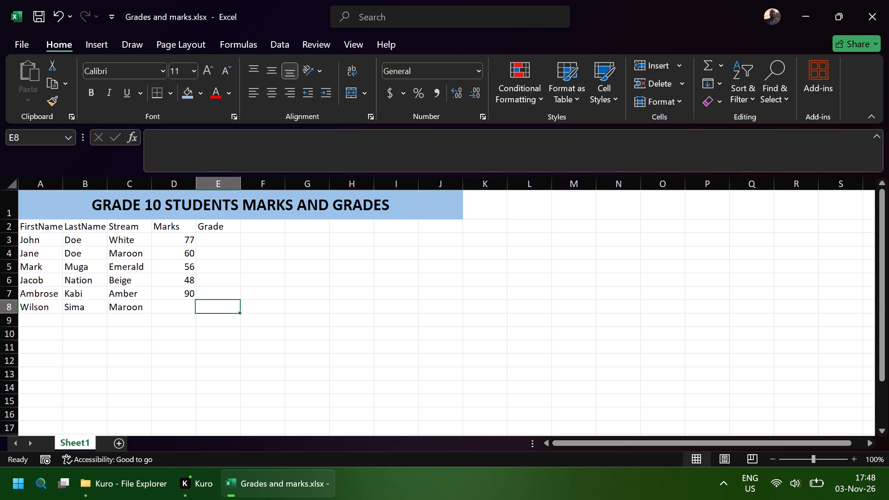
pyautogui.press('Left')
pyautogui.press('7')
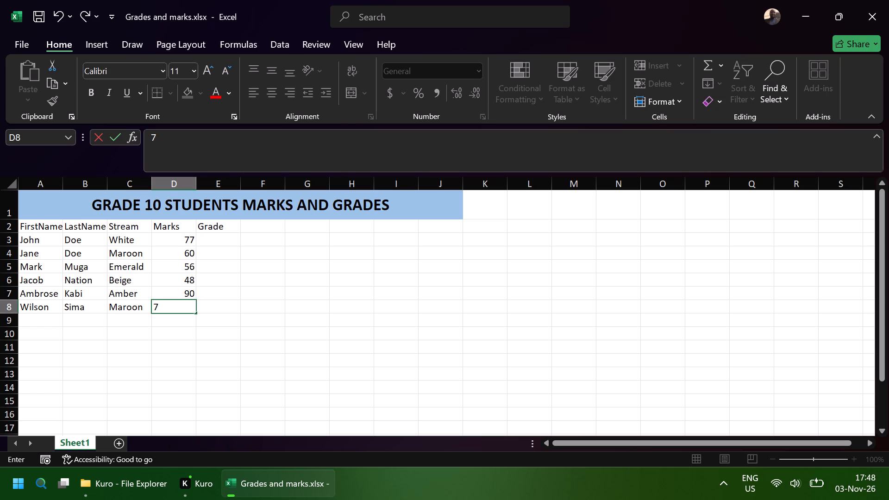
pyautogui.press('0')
# Fill in the seventh student record in row 9 with first name Japheth, a last name, stream Maroon and marks 22, leaving the grade empty.
pyautogui.click(38, 322)
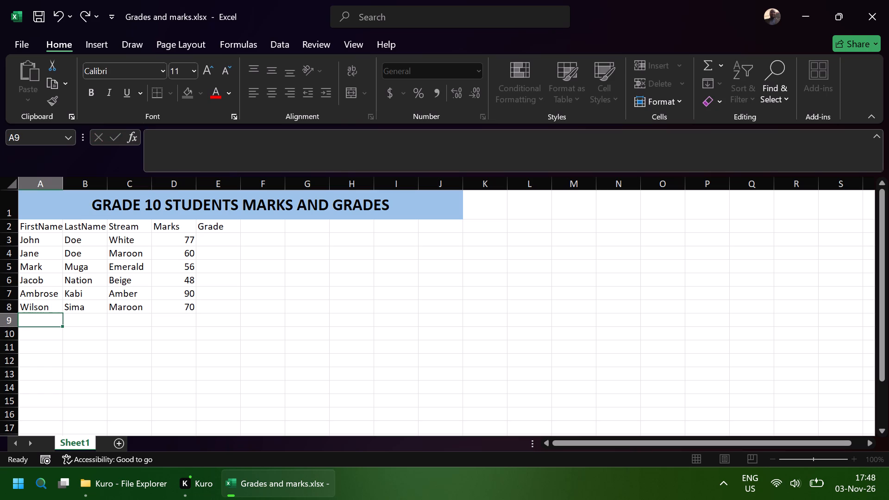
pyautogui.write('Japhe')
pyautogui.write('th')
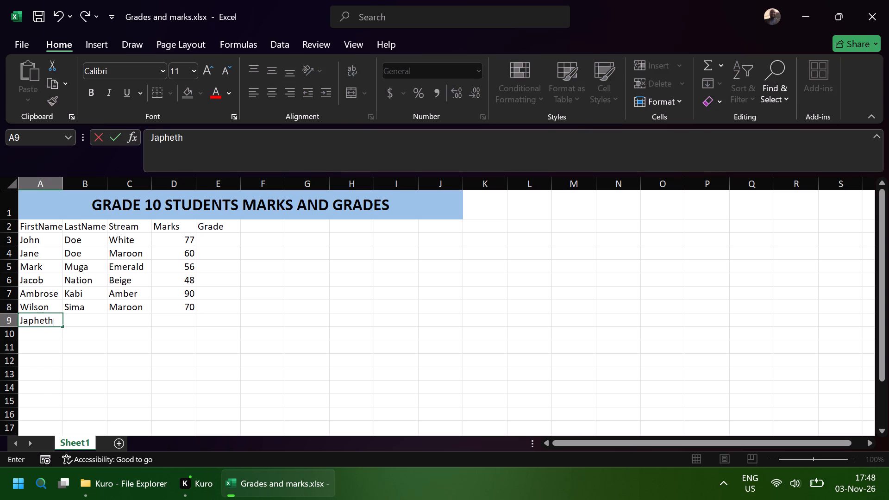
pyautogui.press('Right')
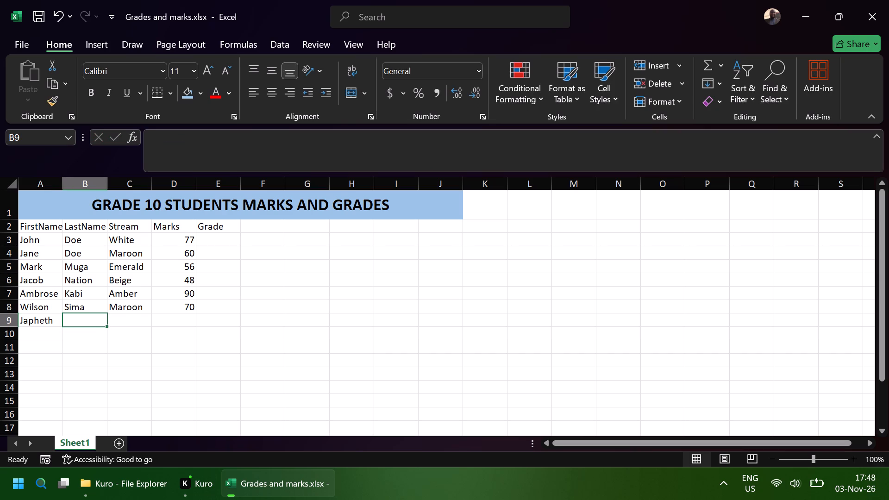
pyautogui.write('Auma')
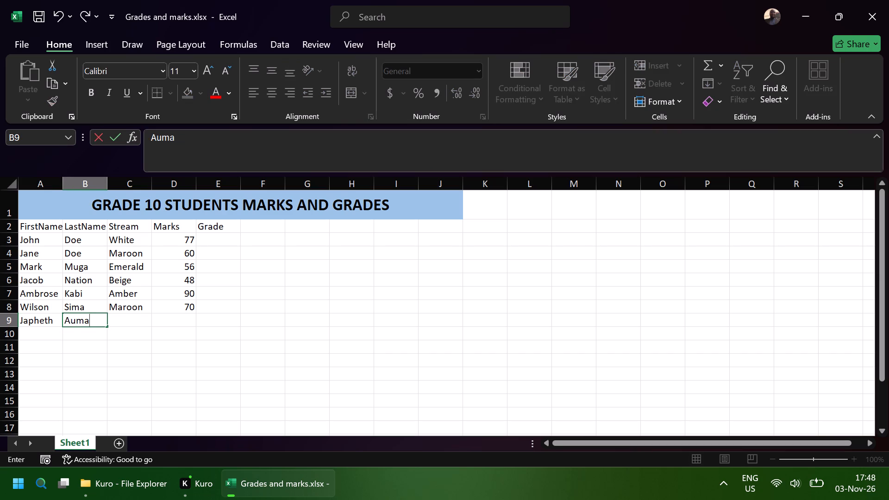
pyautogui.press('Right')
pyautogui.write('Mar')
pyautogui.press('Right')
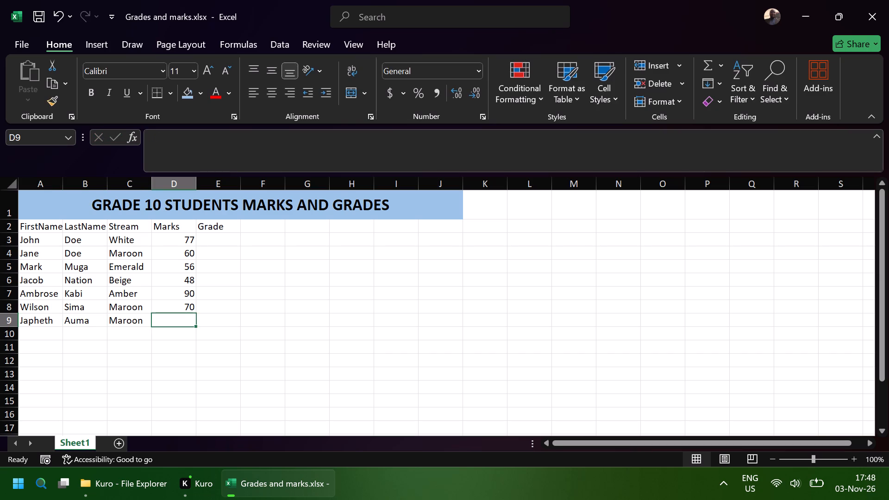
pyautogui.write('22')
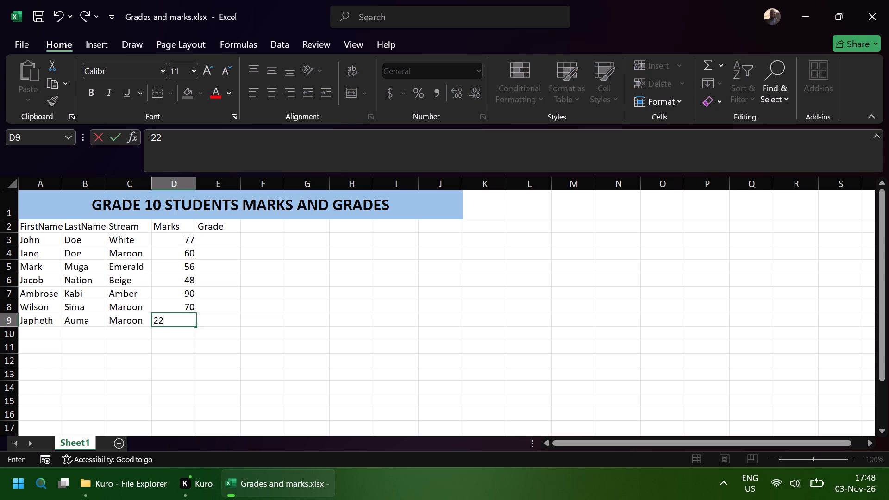
# Fill in the eighth student record in row 10 with first name Wilberforce, a last name, stream White and marks 82, leaving the grade empty.
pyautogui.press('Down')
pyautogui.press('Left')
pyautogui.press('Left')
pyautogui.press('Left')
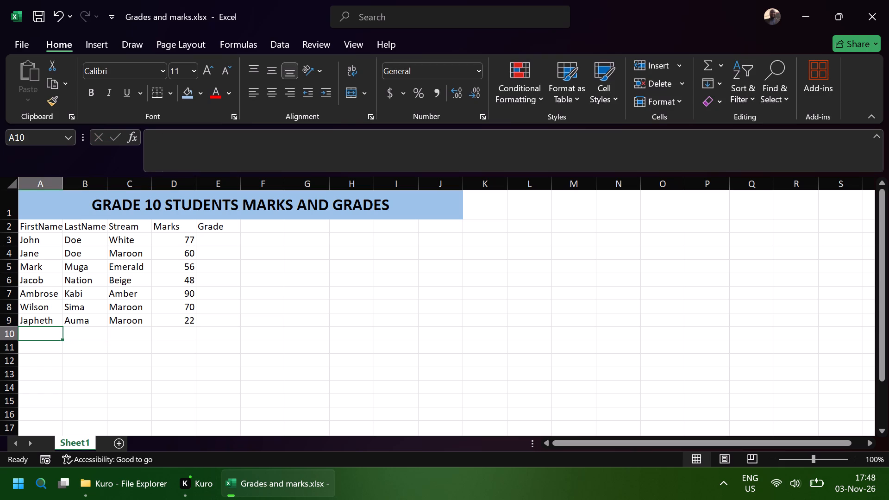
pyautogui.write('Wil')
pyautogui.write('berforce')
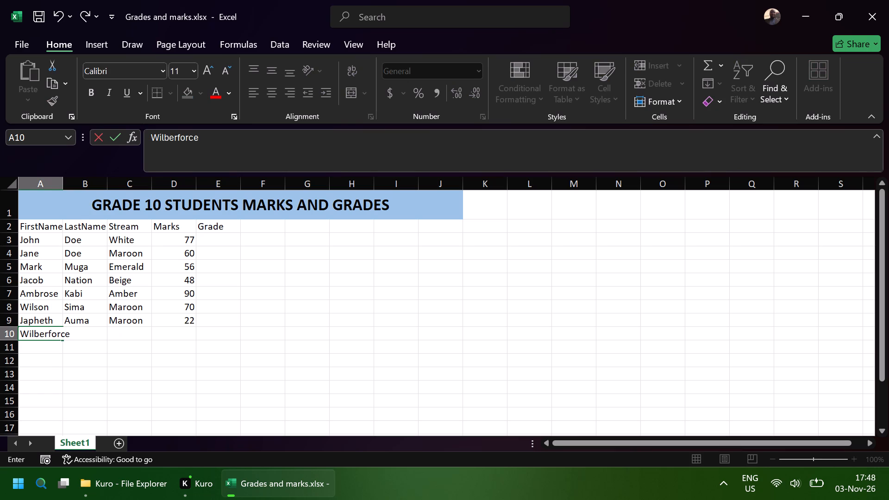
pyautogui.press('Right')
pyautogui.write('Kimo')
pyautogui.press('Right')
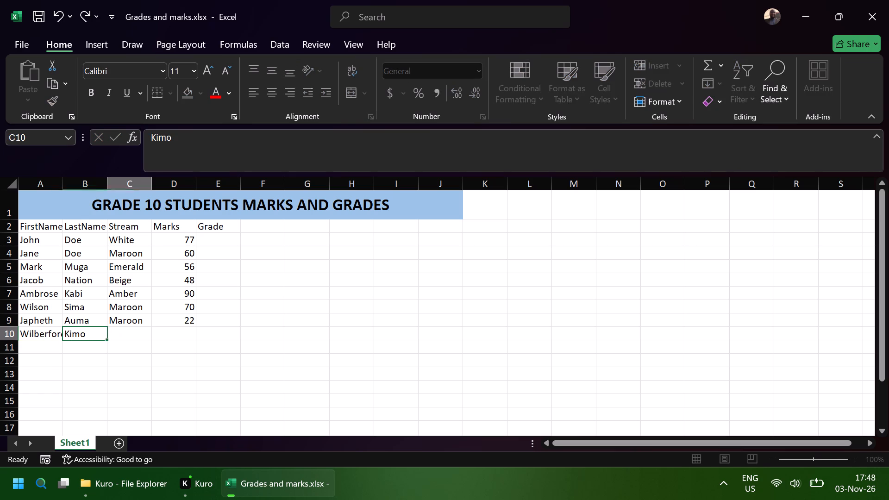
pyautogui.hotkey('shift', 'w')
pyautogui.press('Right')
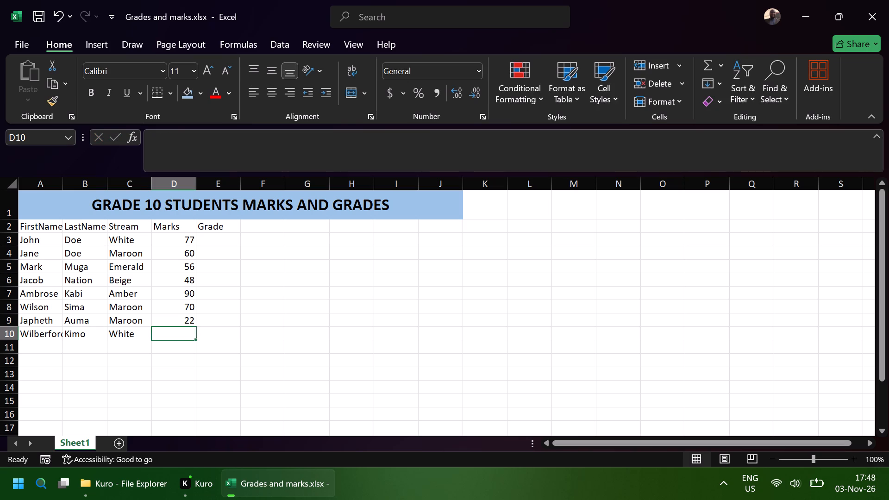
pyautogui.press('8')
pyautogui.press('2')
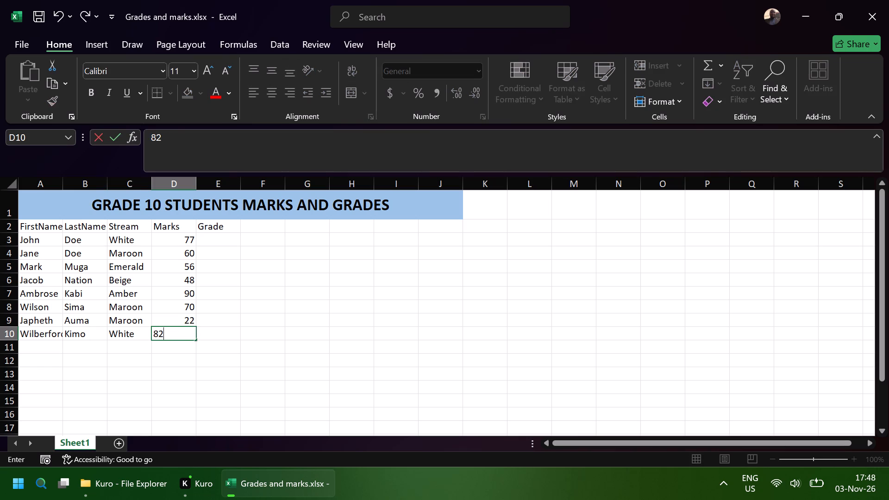
# Auto-fit the width of the FirstName column to its longest entry.
pyautogui.click(64, 188)
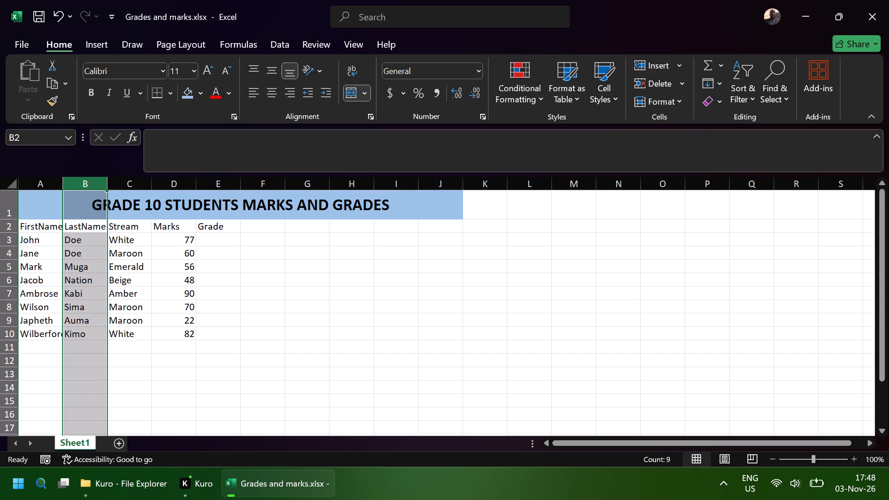
pyautogui.doubleClick(64, 187)
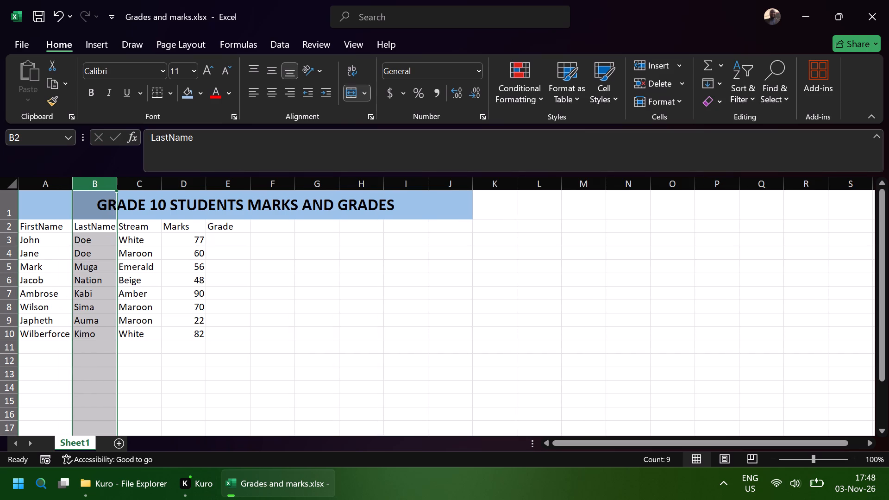
# Fill in the ninth student record in row 11 with first name Salome, a last name, stream Emerald and marks 88, leaving the grade empty.
pyautogui.click(56, 340)
pyautogui.click(49, 344)
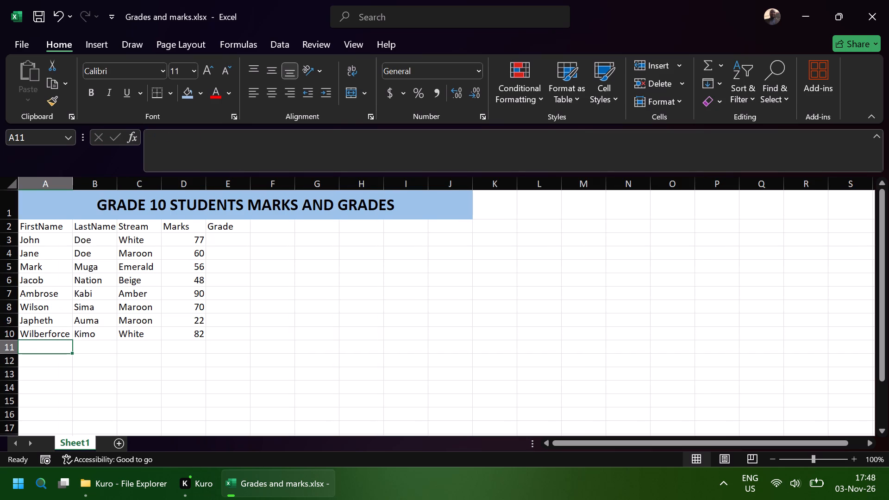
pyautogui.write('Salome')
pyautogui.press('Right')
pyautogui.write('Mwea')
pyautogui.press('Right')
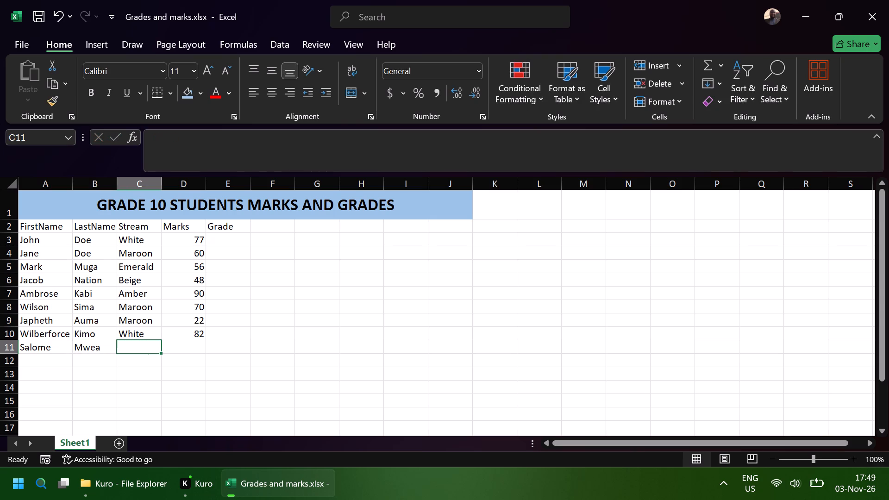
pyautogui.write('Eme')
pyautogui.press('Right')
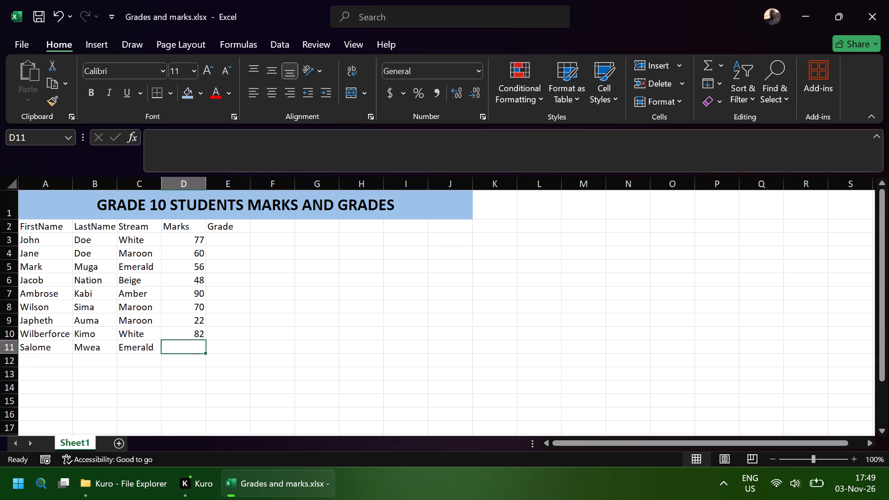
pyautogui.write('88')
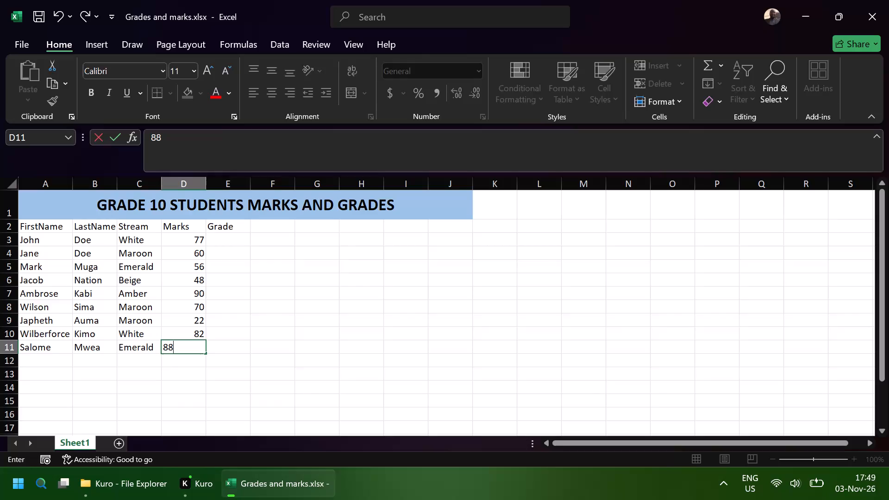
# Fill in the tenth student record in row 12 with first name Sheila, a last name, stream Beige and marks 33, leaving the grade empty.
pyautogui.click(50, 359)
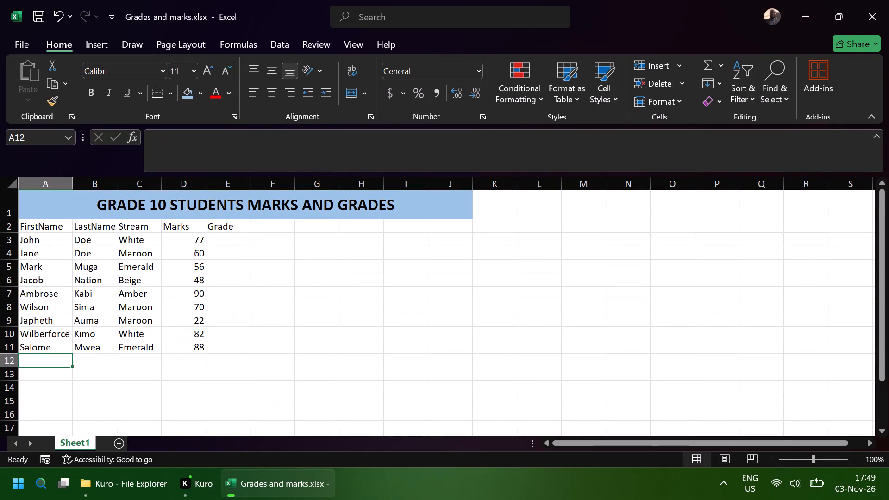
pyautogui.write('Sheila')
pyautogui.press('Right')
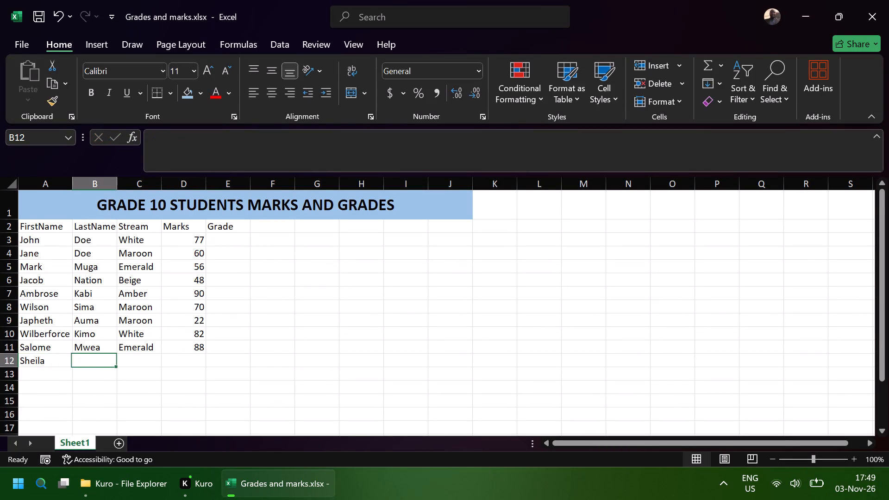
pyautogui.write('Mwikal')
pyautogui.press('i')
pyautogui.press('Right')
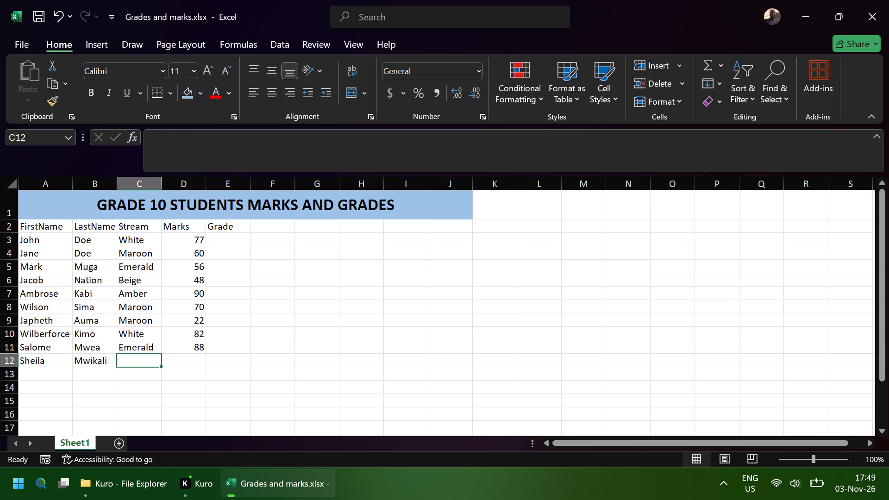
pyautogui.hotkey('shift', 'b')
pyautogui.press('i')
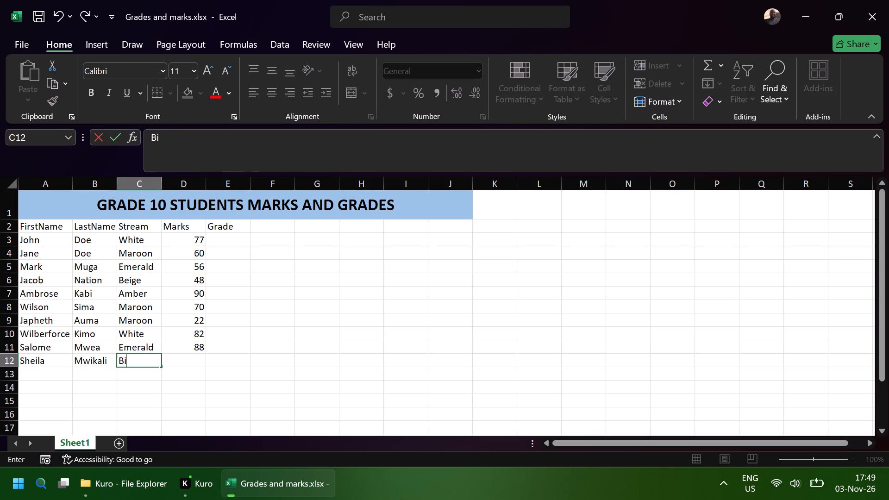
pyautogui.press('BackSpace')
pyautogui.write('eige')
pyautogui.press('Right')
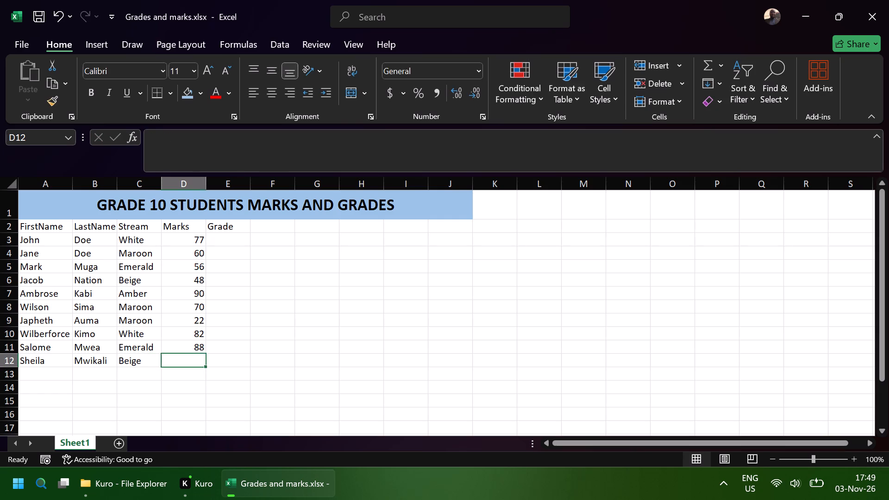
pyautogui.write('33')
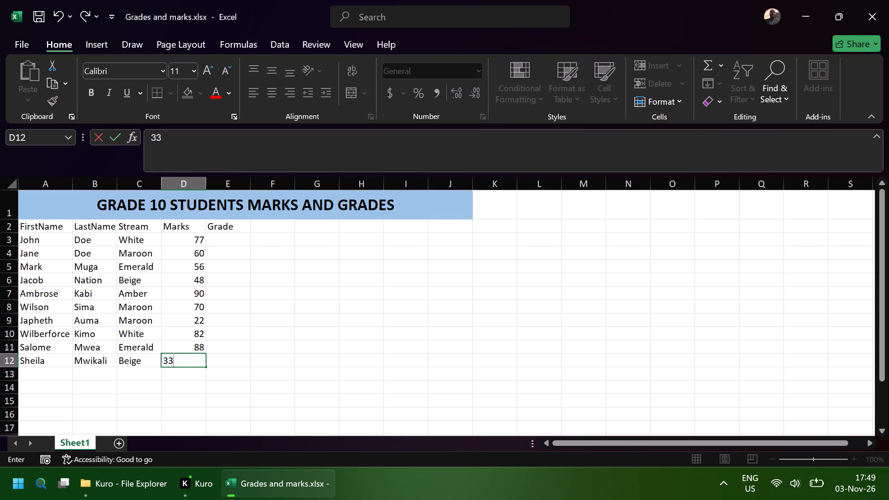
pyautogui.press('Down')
# Fill in the eleventh student record in row 13 with first name Edgar, a last name, stream White and marks 59, leaving the grade empty.
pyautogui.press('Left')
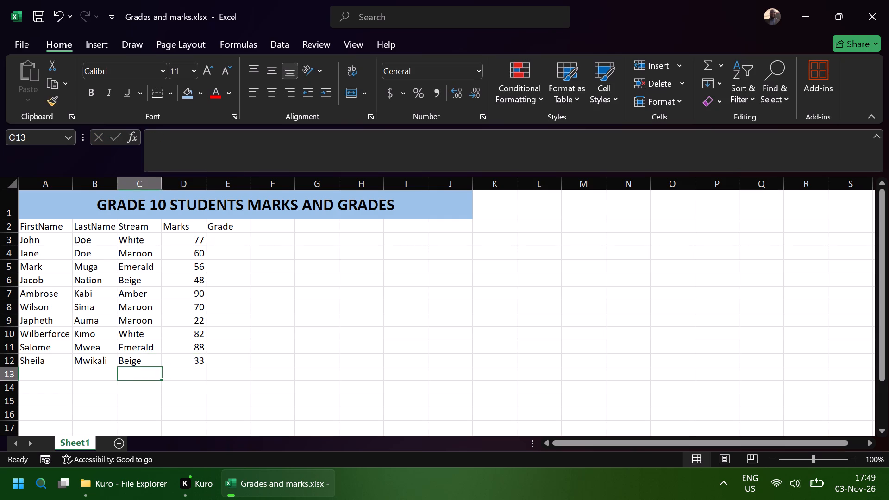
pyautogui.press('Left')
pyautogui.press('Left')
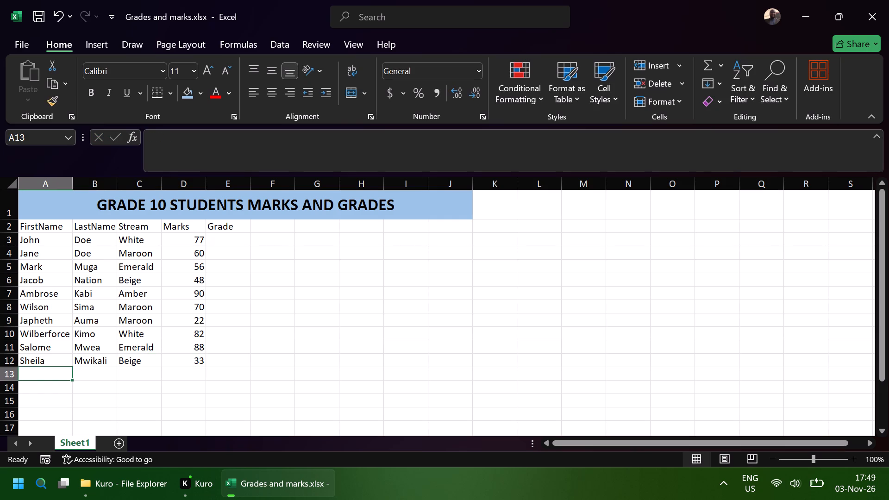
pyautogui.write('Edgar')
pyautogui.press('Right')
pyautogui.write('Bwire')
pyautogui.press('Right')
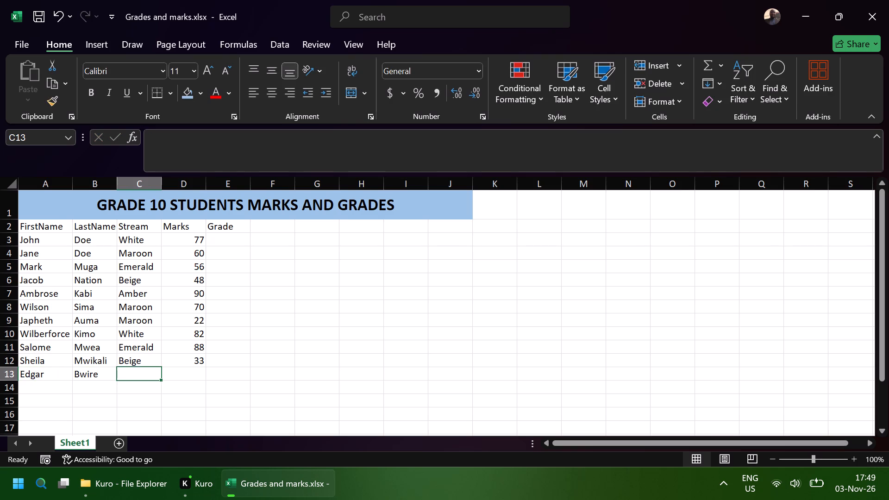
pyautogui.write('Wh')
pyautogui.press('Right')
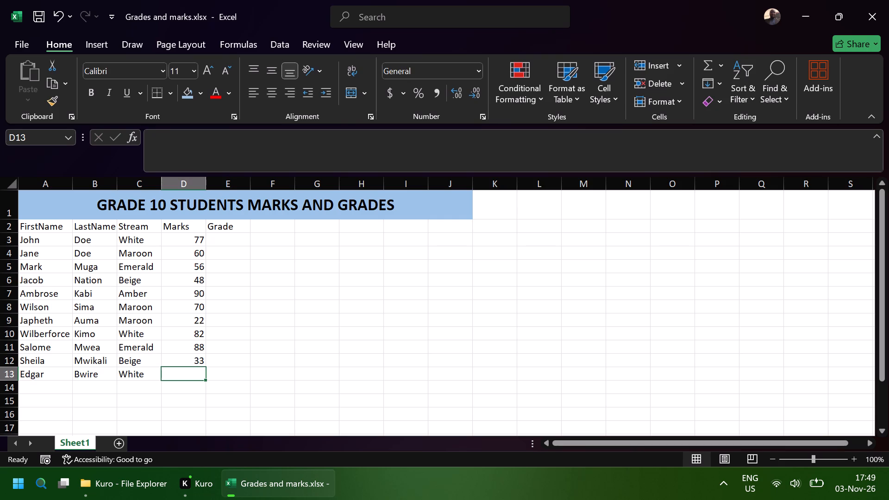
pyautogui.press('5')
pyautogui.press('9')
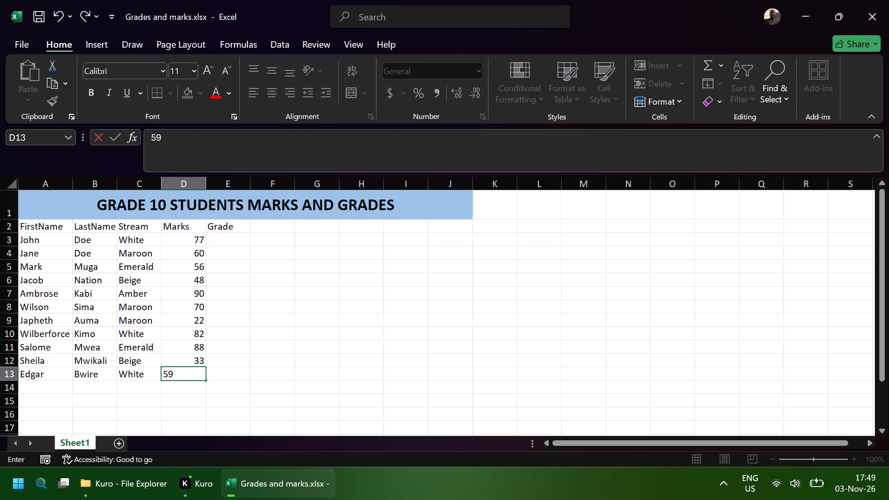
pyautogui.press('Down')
# Fill in the twelfth student record in row 14 with first name Marion, a last name, stream Amber and marks 96, leaving the grade empty.
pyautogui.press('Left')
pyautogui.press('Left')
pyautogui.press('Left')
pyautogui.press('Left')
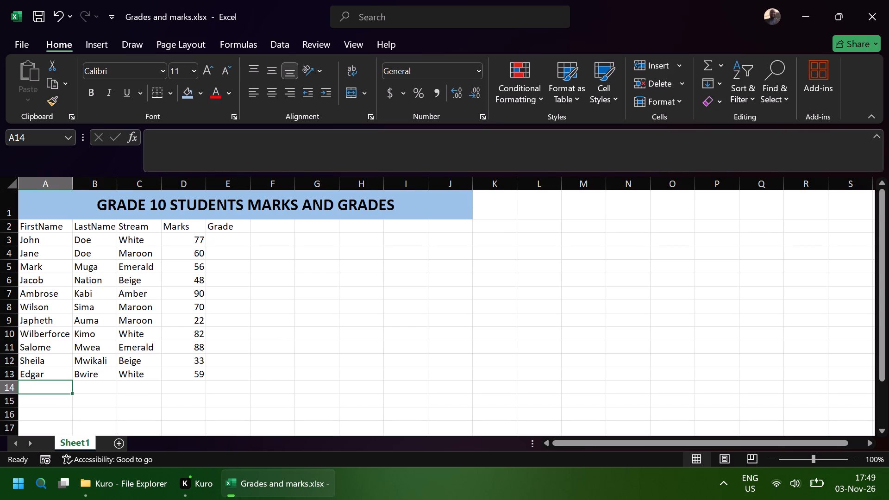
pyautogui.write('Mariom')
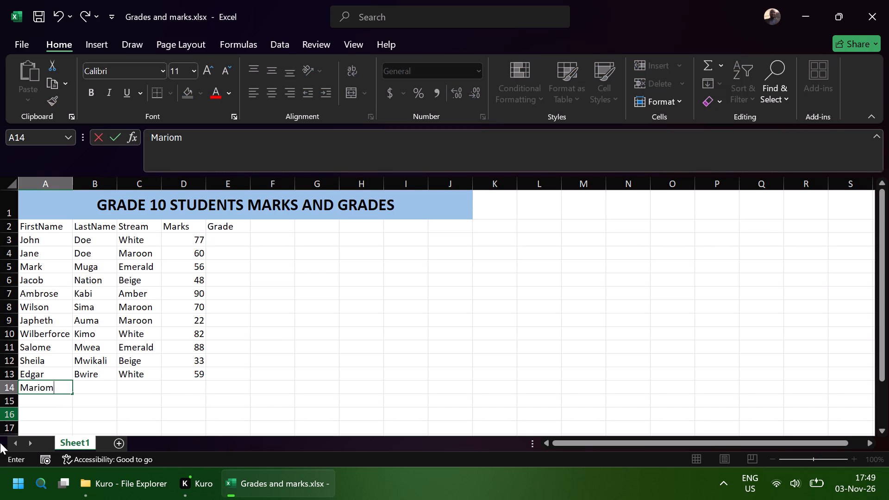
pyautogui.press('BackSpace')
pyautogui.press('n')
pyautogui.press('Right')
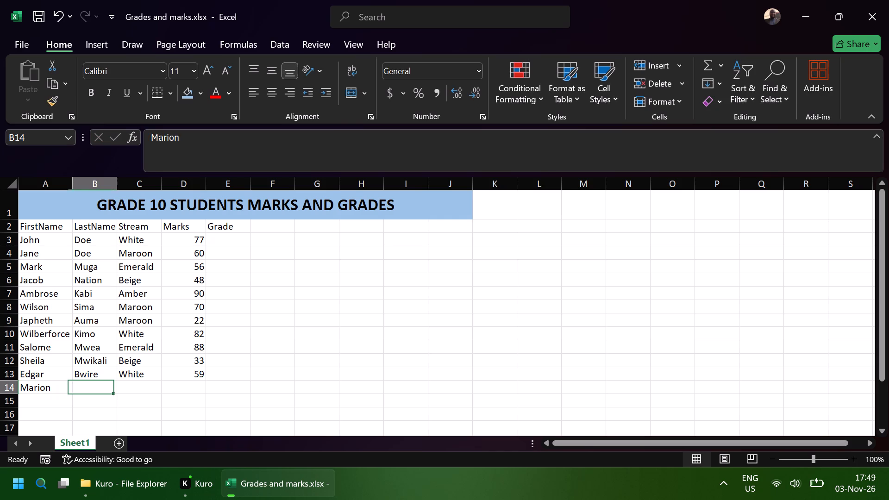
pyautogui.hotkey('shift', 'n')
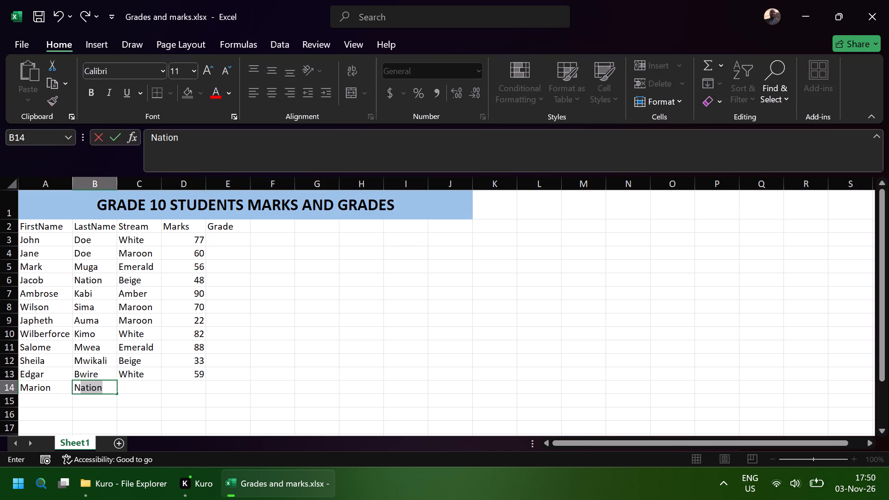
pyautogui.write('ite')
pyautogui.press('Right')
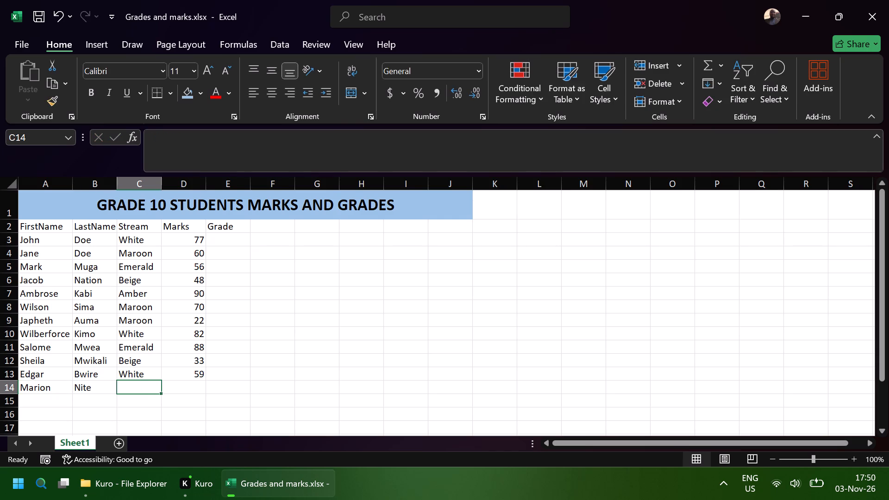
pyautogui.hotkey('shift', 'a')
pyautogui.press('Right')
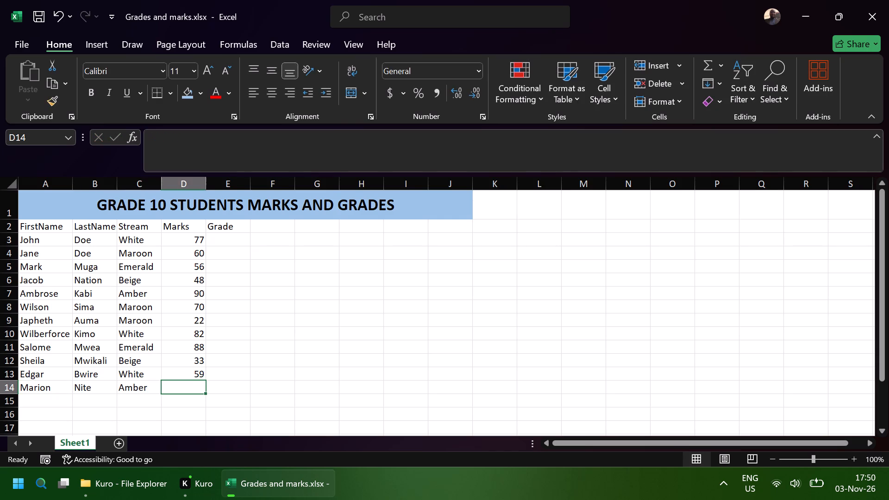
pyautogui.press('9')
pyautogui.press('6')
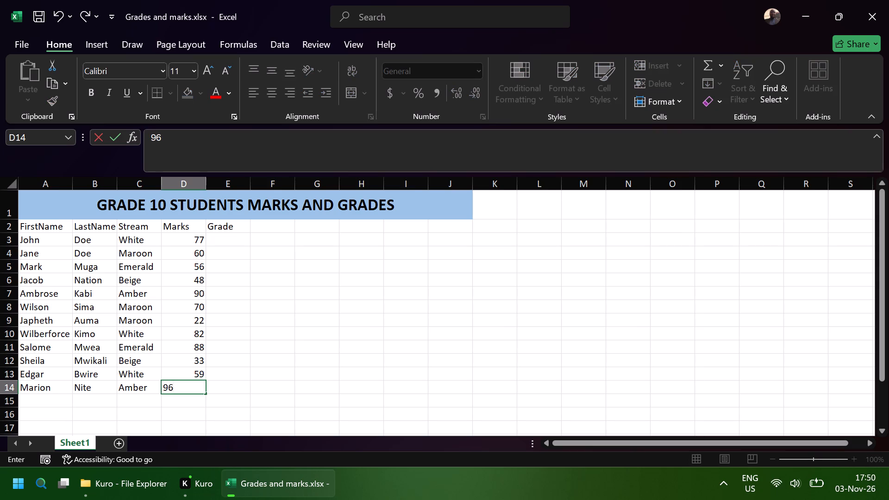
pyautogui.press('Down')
# Fill in the thirteenth student record in row 15 with first name Esmeralda, a last name, stream Amber and marks 15, leaving the grade empty.
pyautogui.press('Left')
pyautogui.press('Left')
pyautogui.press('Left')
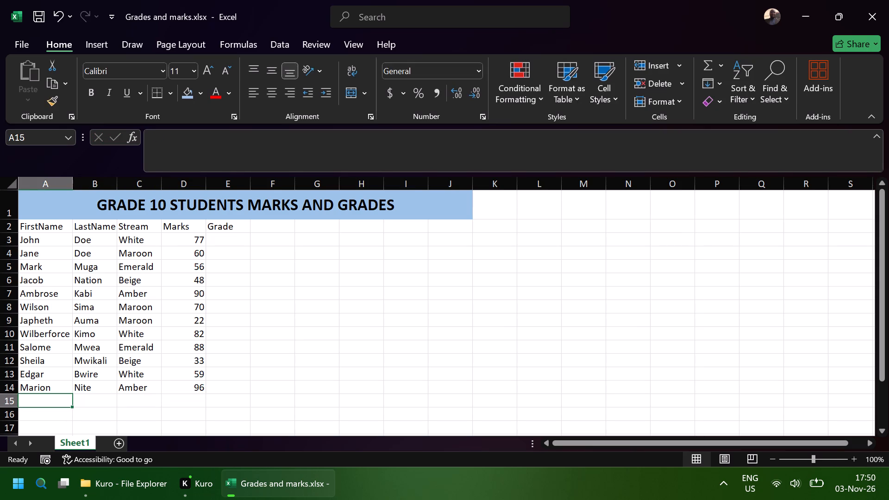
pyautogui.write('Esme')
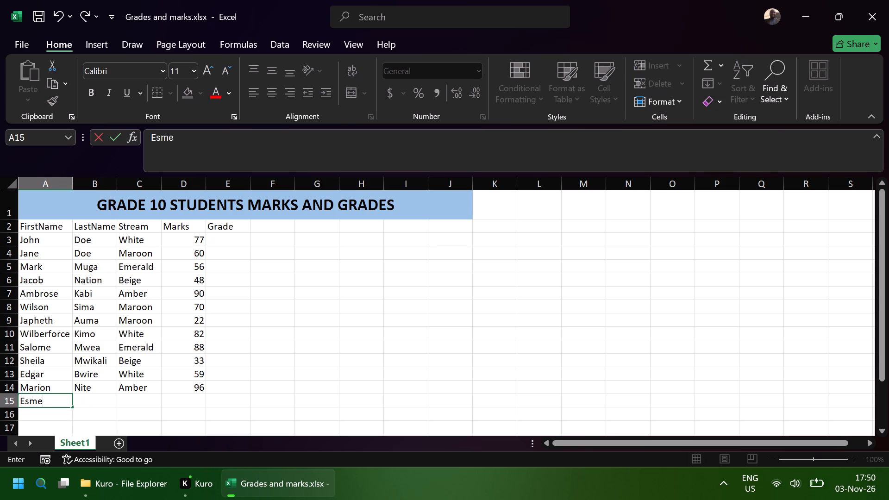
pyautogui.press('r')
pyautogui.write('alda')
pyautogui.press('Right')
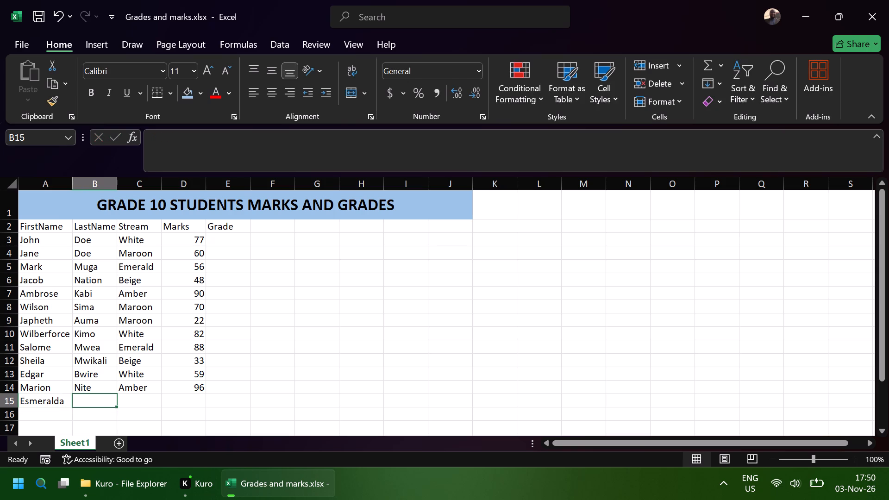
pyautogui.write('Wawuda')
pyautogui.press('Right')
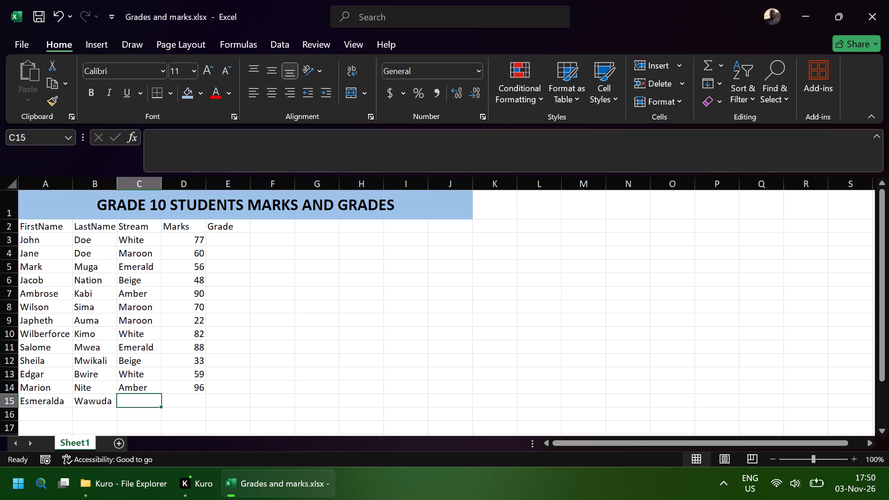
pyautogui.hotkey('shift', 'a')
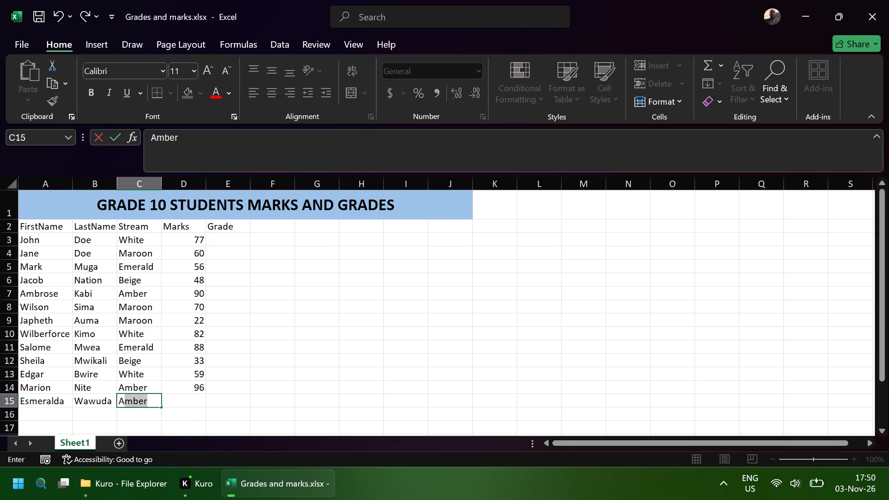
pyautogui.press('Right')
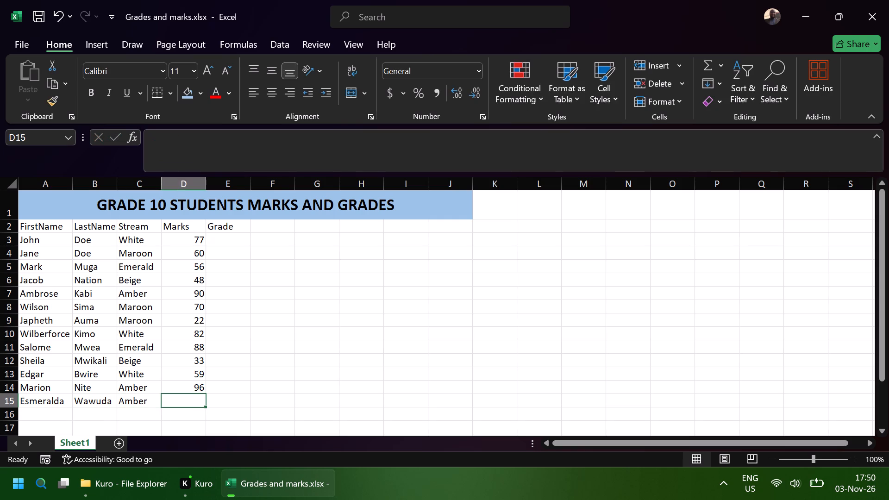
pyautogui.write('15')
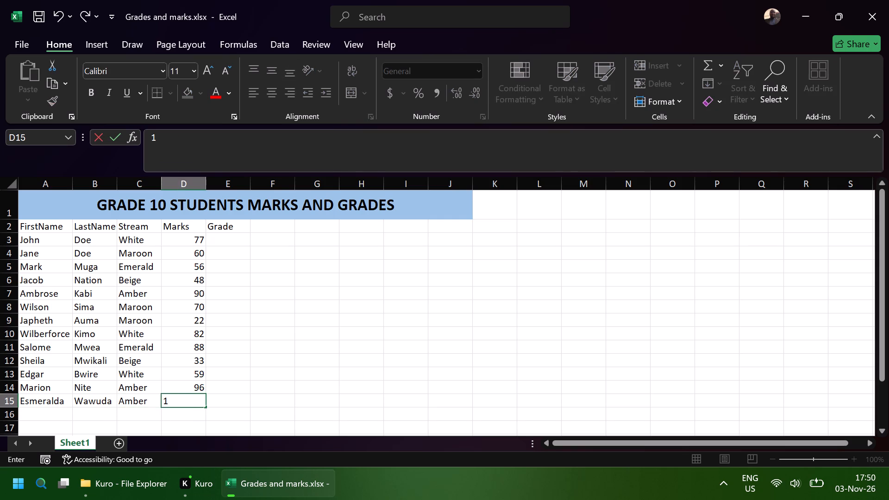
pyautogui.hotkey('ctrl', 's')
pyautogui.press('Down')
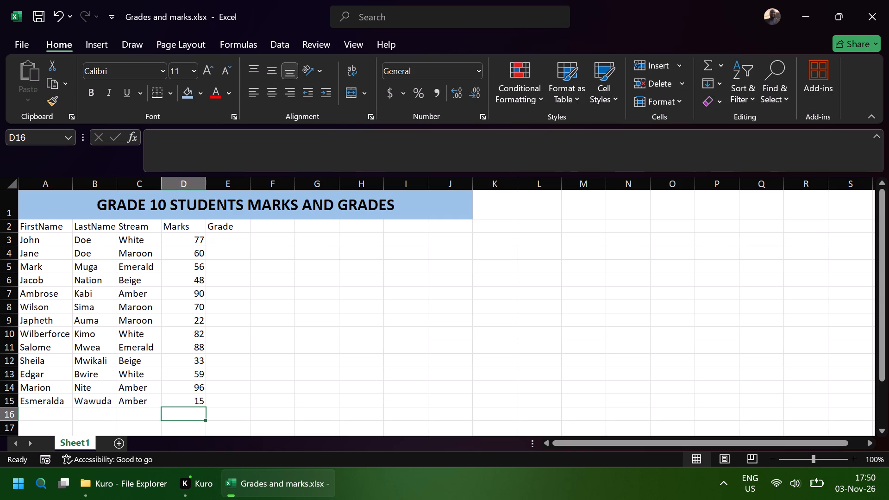
# Save the workbook with the completed student records.
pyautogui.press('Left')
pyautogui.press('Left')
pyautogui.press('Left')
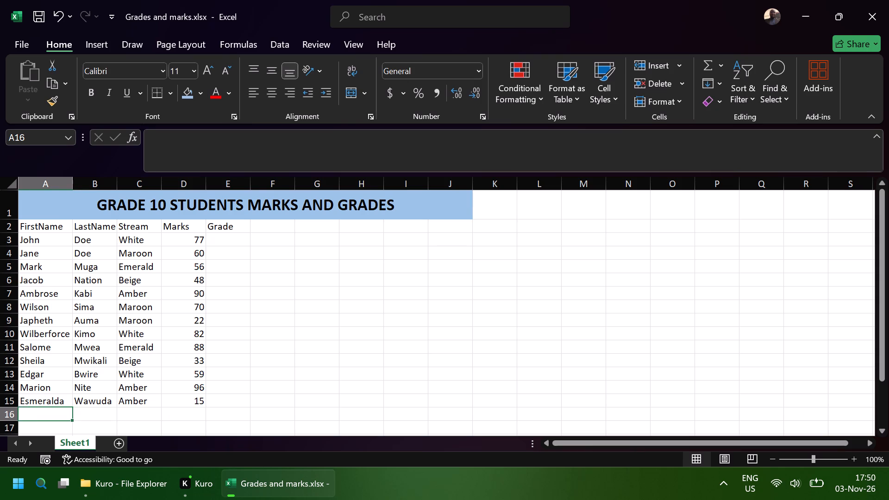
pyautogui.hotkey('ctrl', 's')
# Create a table from A2:I15, covering the header row and all student records, with the first row as headers.
pyautogui.moveTo(49, 230); pyautogui.dragTo(272, 223)
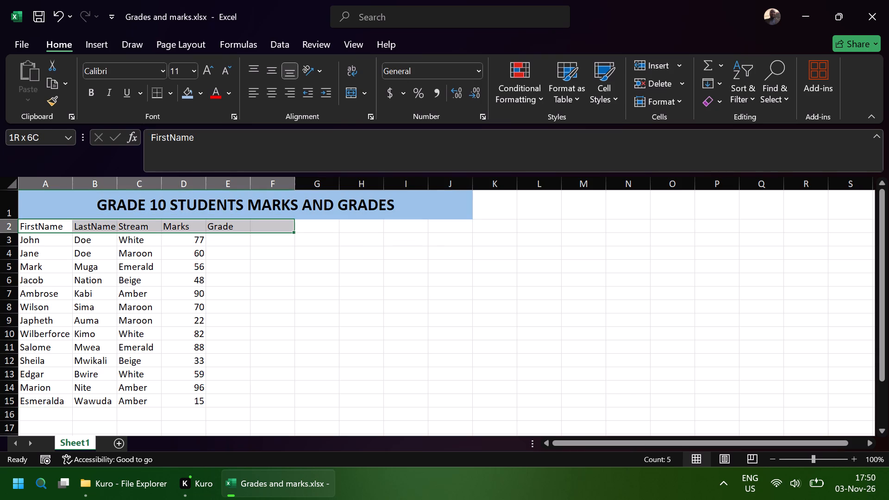
pyautogui.moveTo(272, 223); pyautogui.dragTo(433, 379)
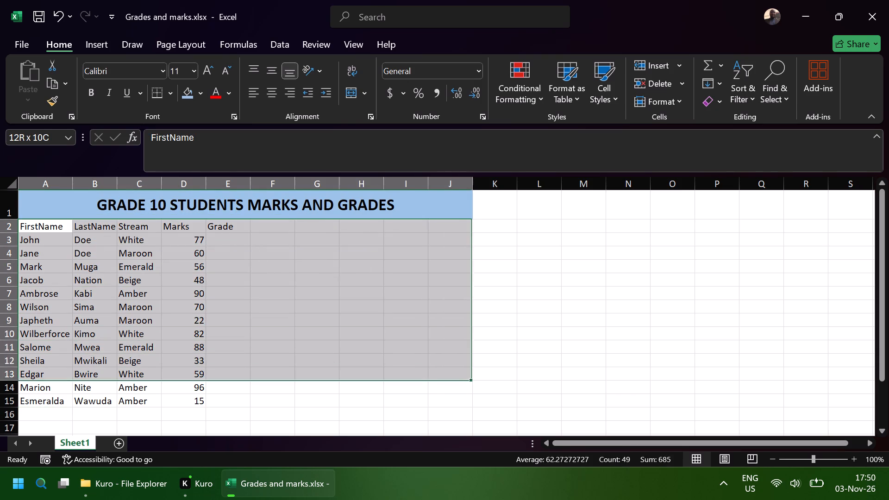
pyautogui.moveTo(433, 379); pyautogui.dragTo(383, 211)
pyautogui.scroll(1, 435, 441)
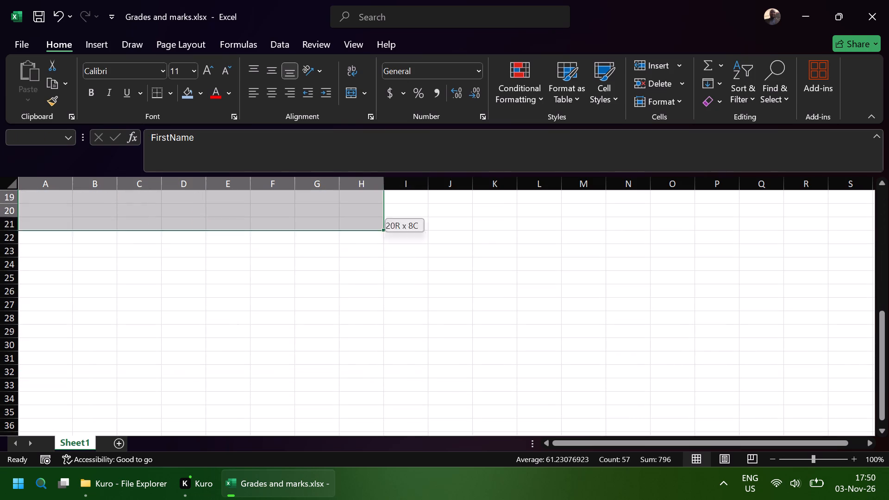
pyautogui.moveTo(383, 211); pyautogui.dragTo(394, 219)
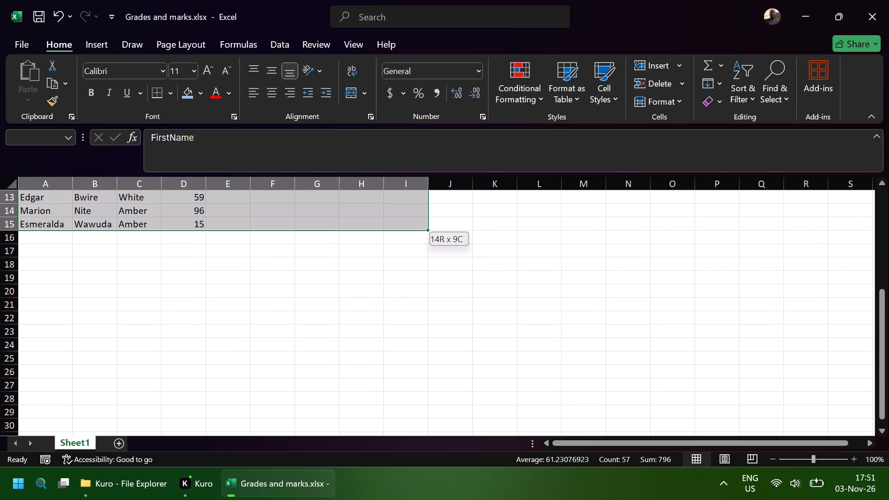
pyautogui.moveTo(394, 219); pyautogui.dragTo(394, 220)
pyautogui.scroll(2, 394, 220)
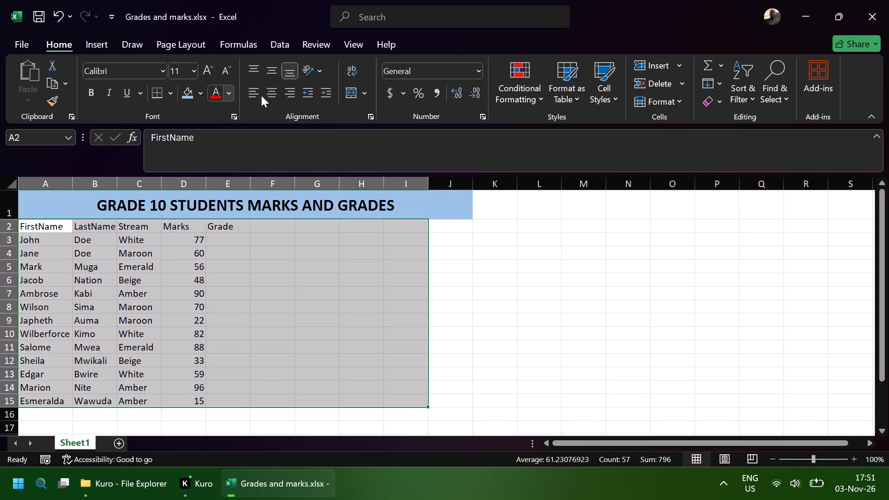
pyautogui.hotkey('ctrl', 't')
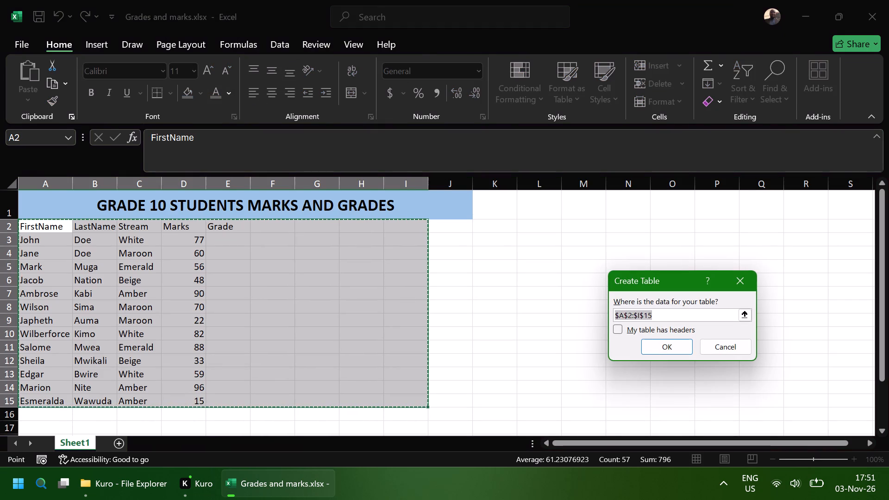
pyautogui.click(619, 332)
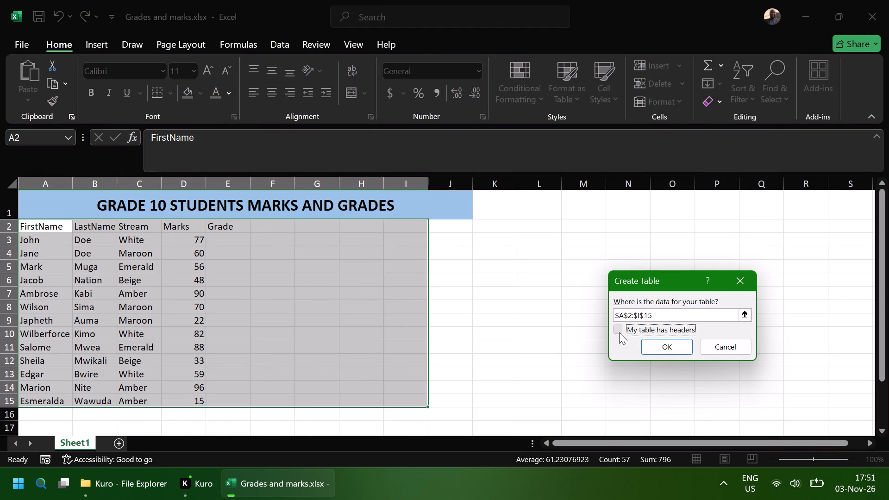
pyautogui.click(668, 355)
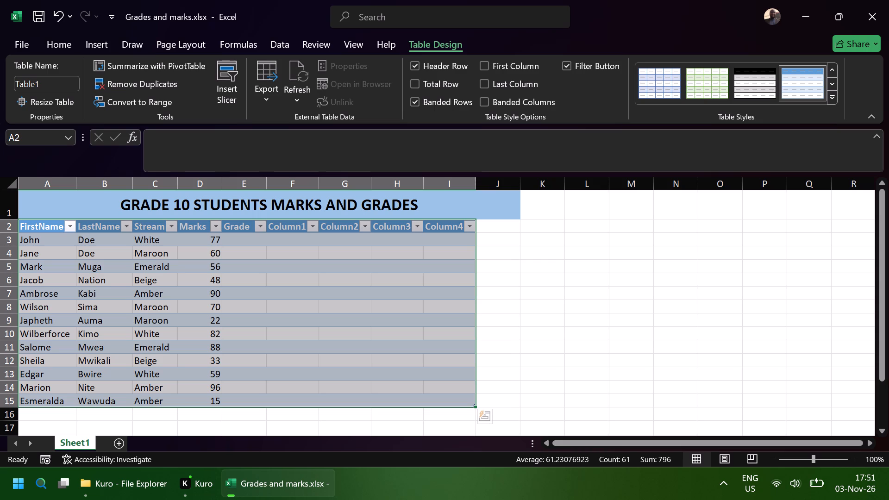
# Change the student table's style to the plain light style with no header fill or row shading.
pyautogui.click(365, 265)
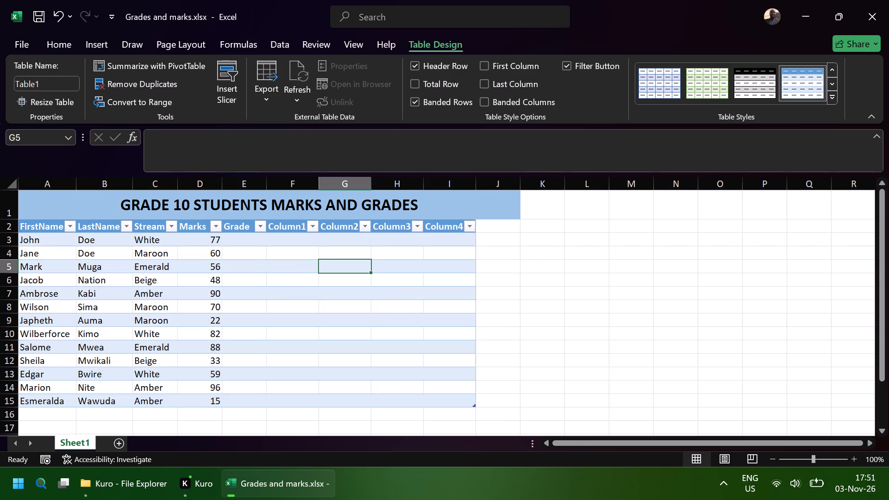
pyautogui.click(833, 103)
pyautogui.click(566, 97)
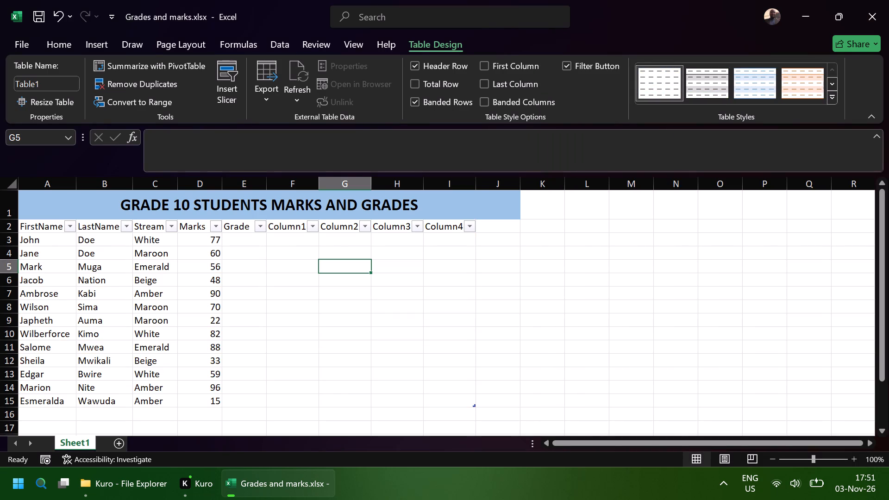
# Make the table's header row bold from FirstName through Column4.
pyautogui.moveTo(45, 226); pyautogui.dragTo(435, 227)
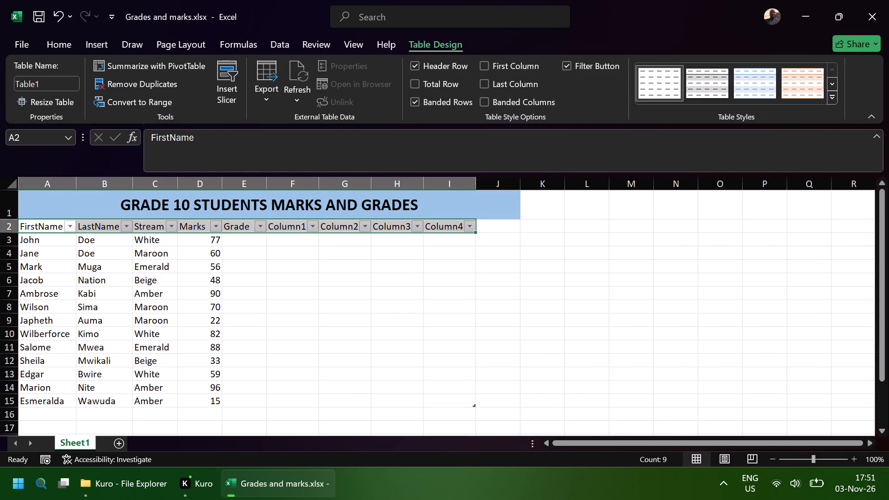
pyautogui.hotkey('ctrl', 'b')
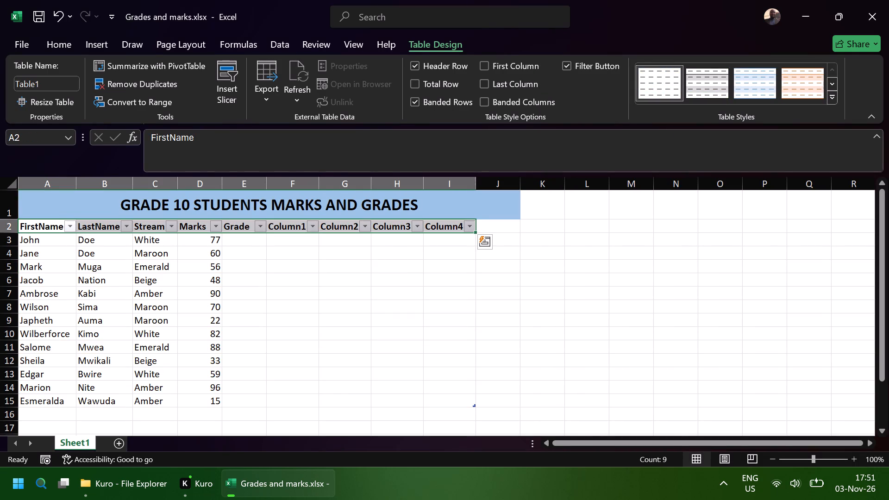
pyautogui.click(265, 280)
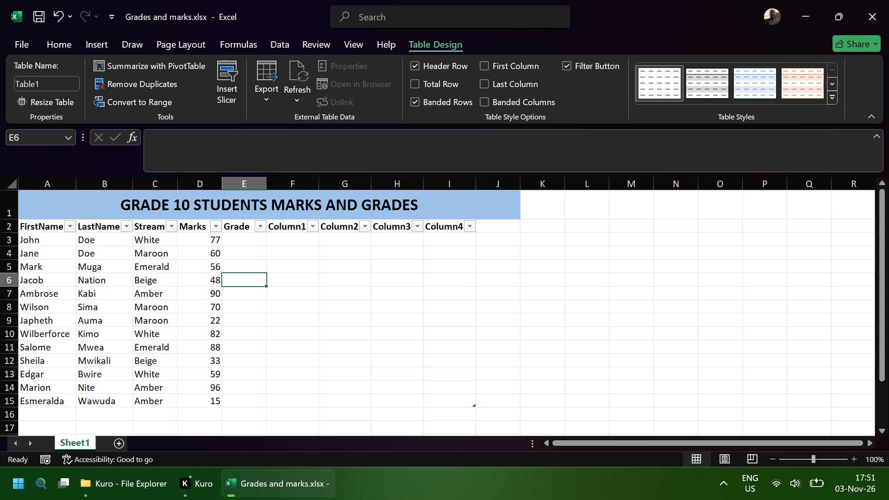
# Autofit the widths of columns A to D and F to I to their contents.
pyautogui.doubleClick(75, 185)
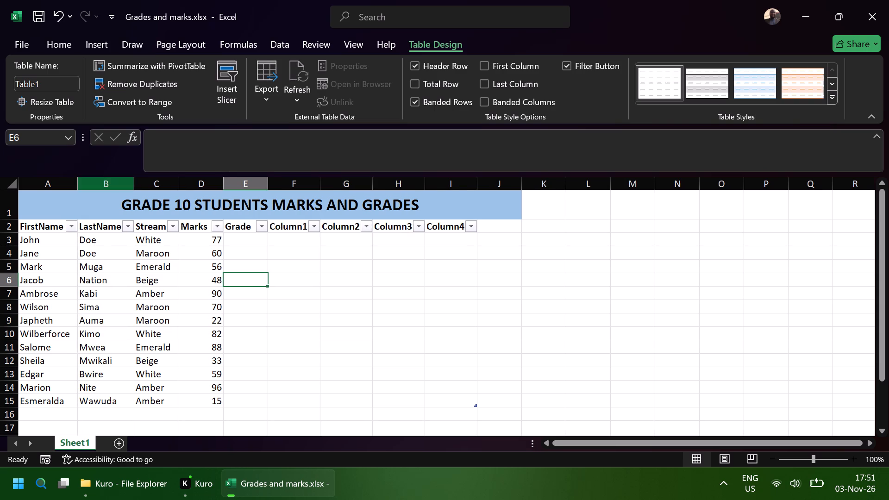
pyautogui.doubleClick(138, 186)
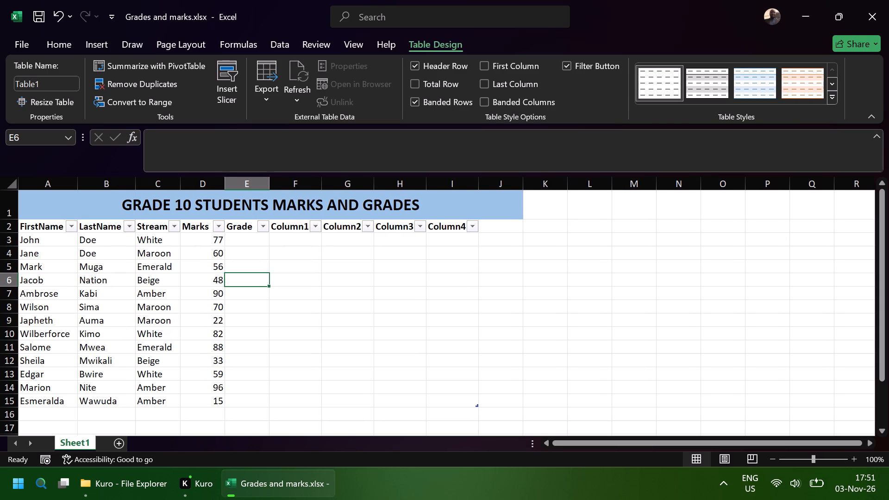
pyautogui.doubleClick(182, 186)
pyautogui.doubleClick(230, 186)
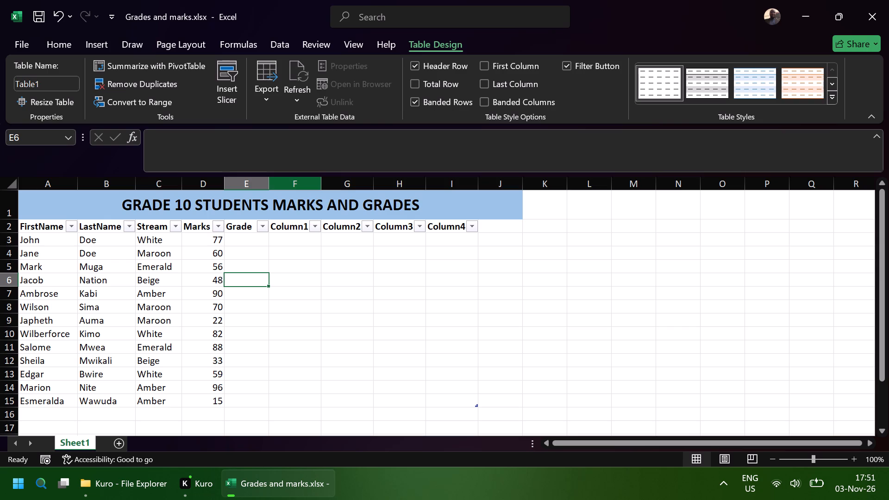
pyautogui.doubleClick(323, 188)
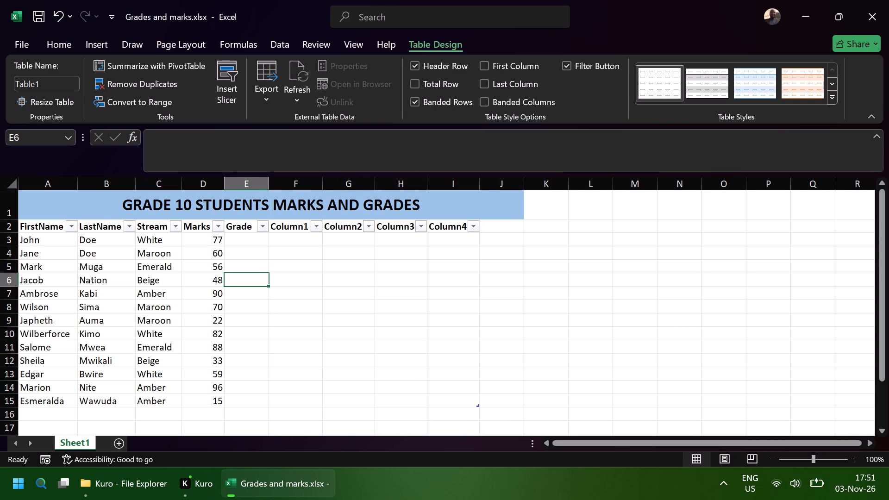
pyautogui.doubleClick(375, 185)
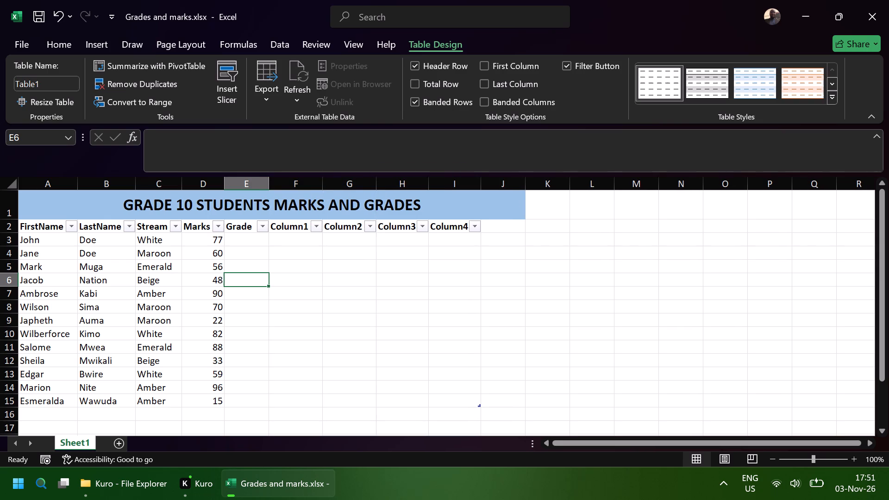
pyautogui.doubleClick(432, 187)
pyautogui.doubleClick(481, 187)
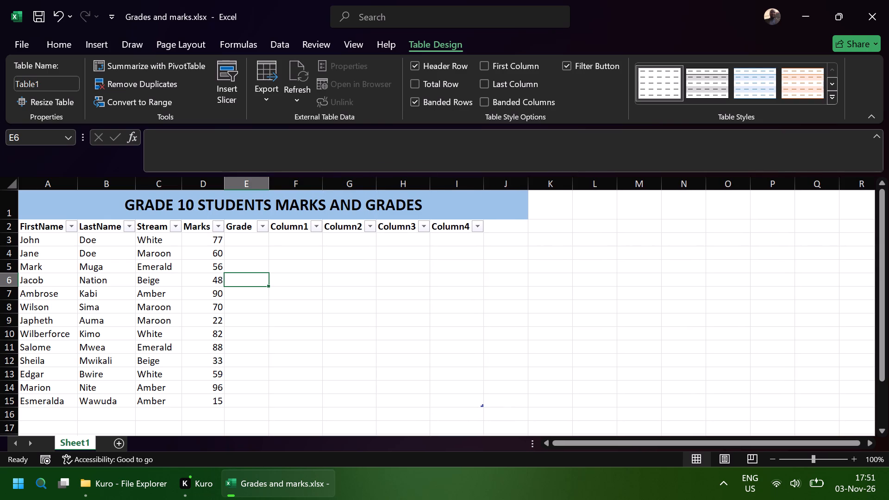
# Save the workbook with the formatted student table.
pyautogui.hotkey('ctrl', 's')
pyautogui.click(254, 241)
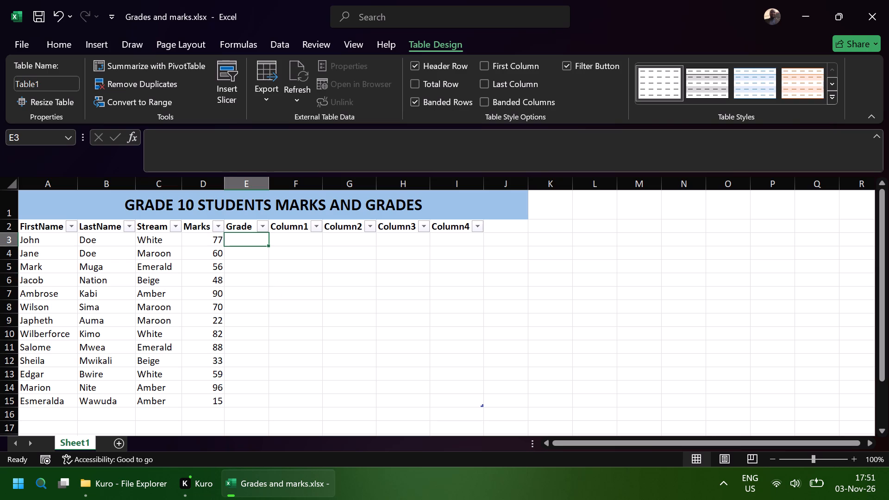
pyautogui.press('=')
pyautogui.write('if')
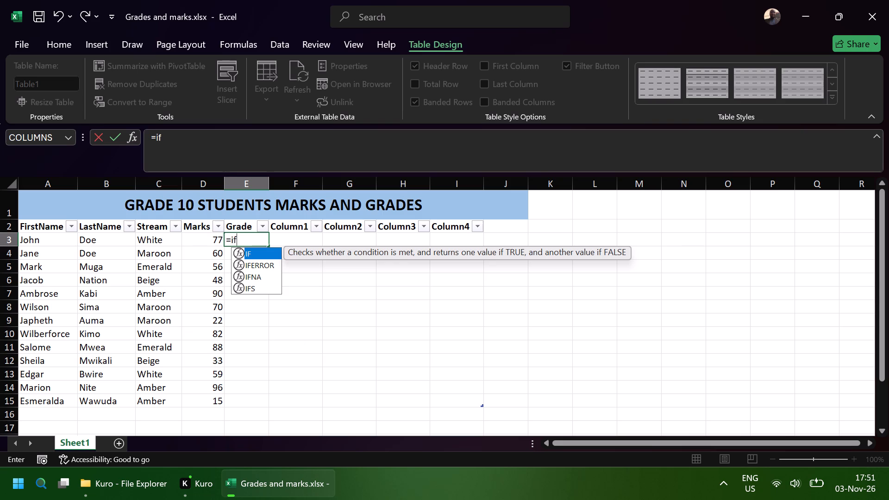
pyautogui.hotkey('shift', '(')
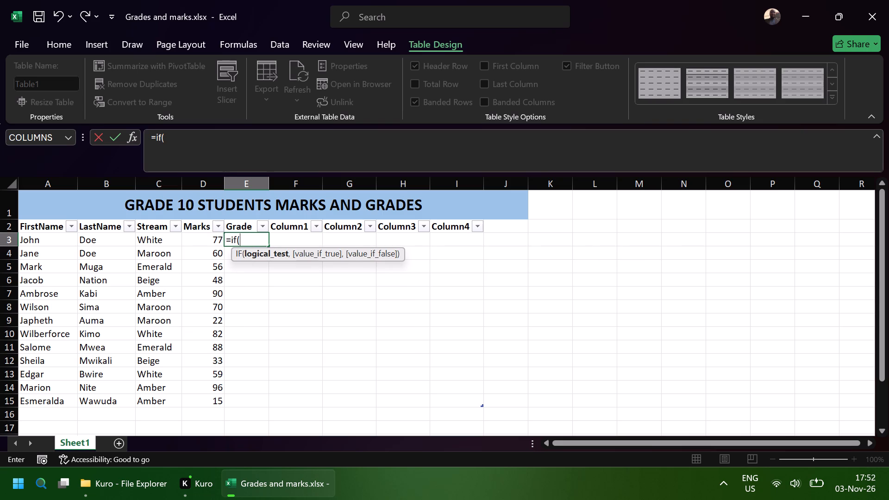
pyautogui.click(207, 235)
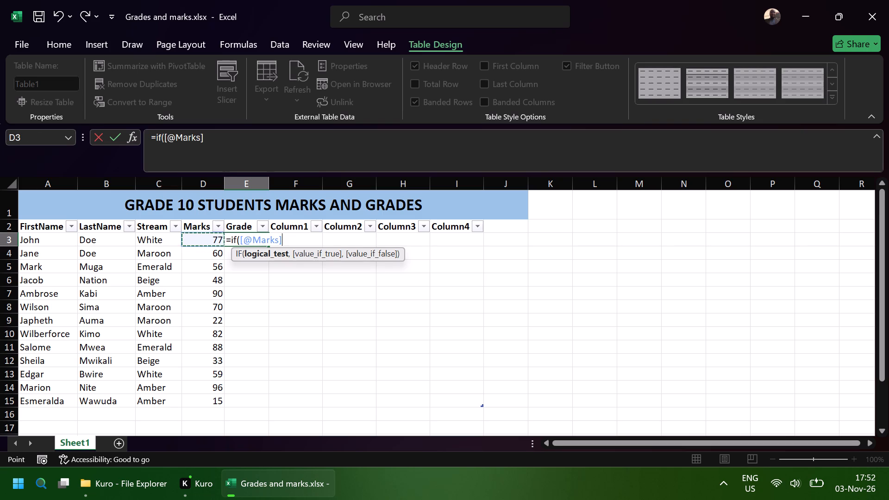
pyautogui.press('shift+less')
pyautogui.press('=')
pyautogui.press('BackSpace')
pyautogui.press('BackSpace')
pyautogui.hotkey('shift', '>')
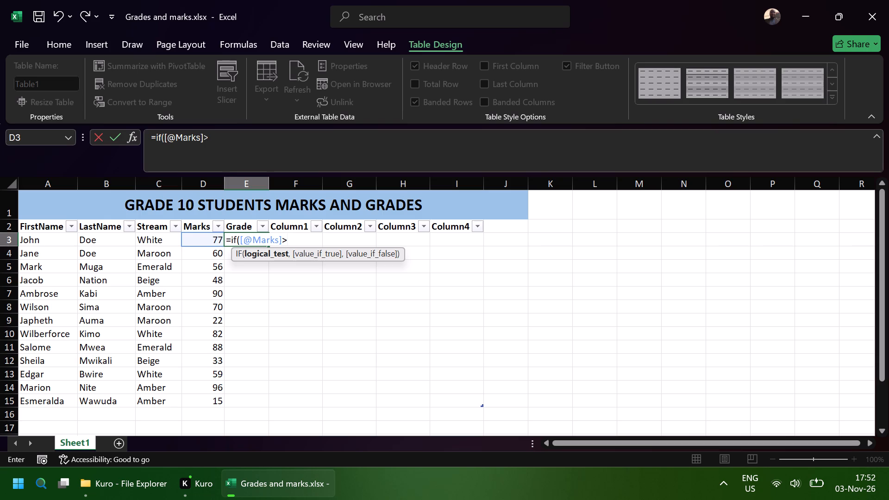
pyautogui.press('=')
pyautogui.press('8')
pyautogui.press('0')
pyautogui.press(',')
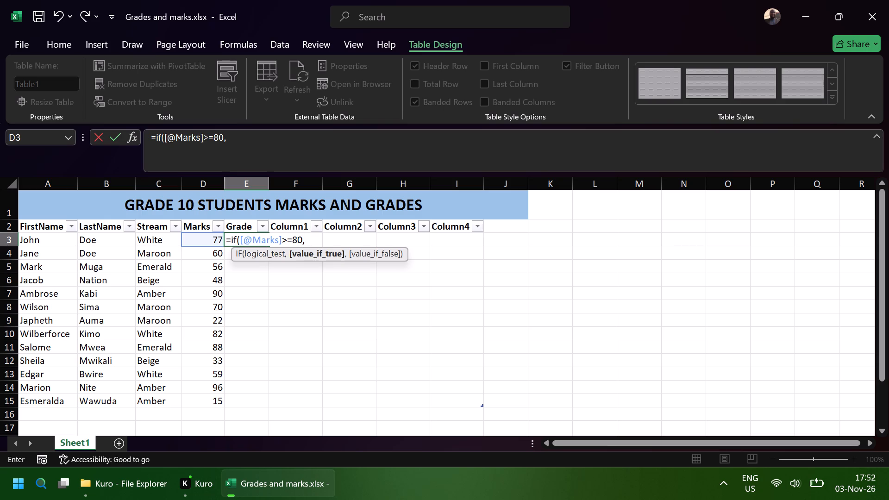
pyautogui.write('""')
pyautogui.press('Left')
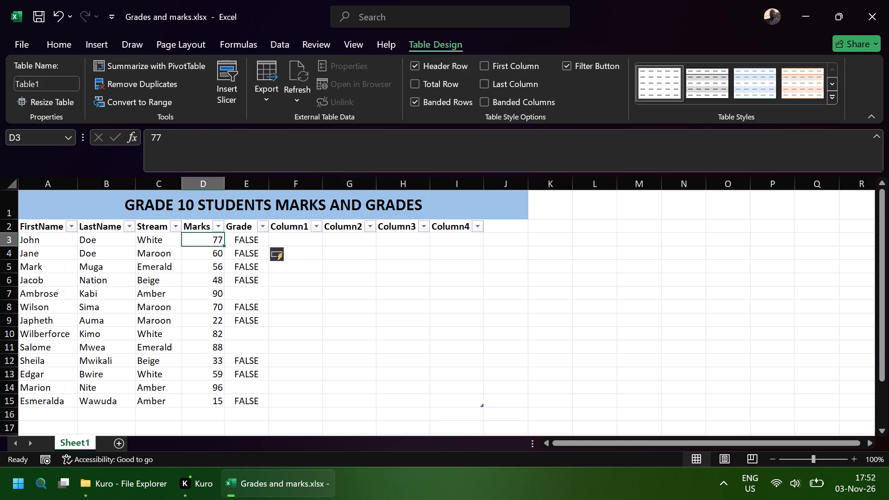
# Fill in "EE" as the value-if-true of the IF formula in Grade cell E3.
pyautogui.click(246, 236)
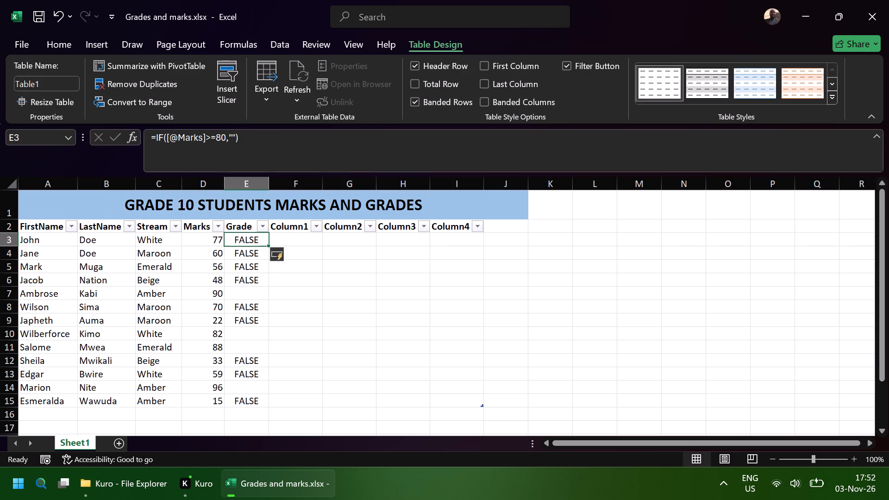
pyautogui.doubleClick(246, 237)
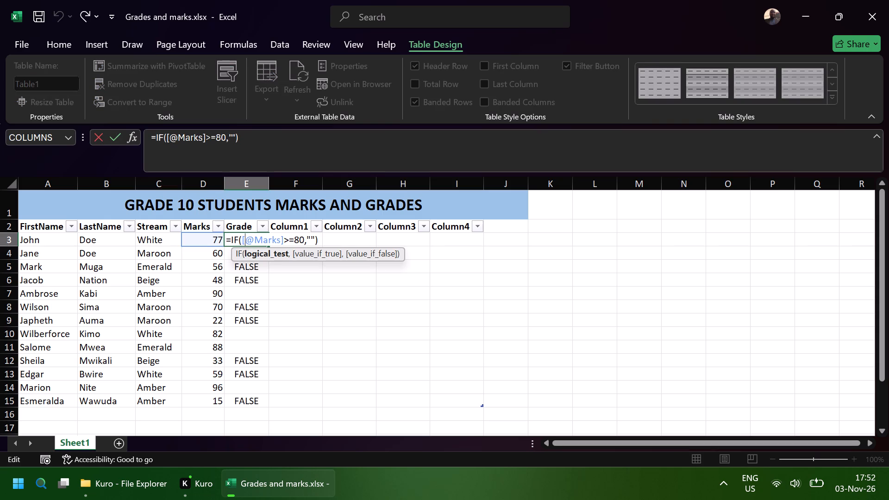
pyautogui.click(310, 238)
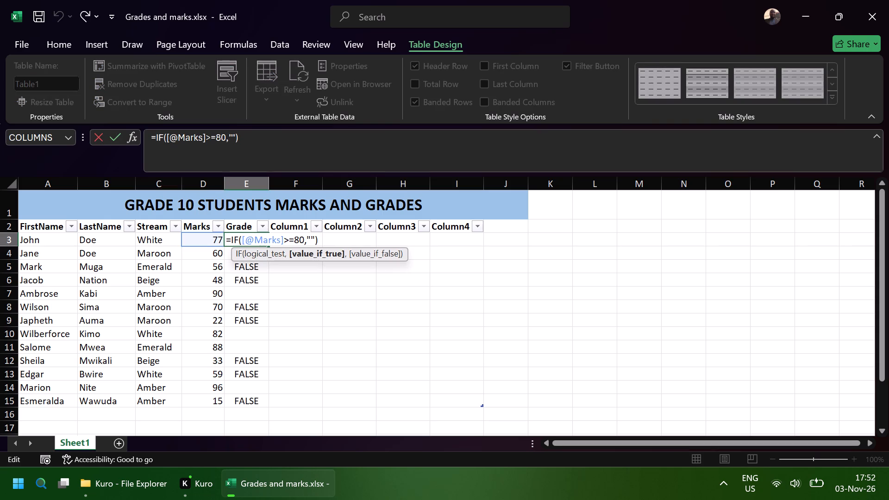
pyautogui.write('EE')
pyautogui.press('Return')
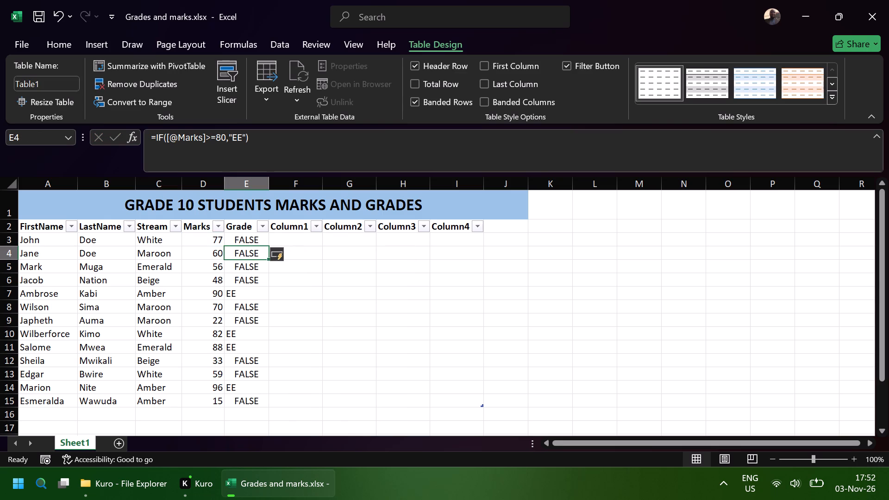
pyautogui.click(248, 239)
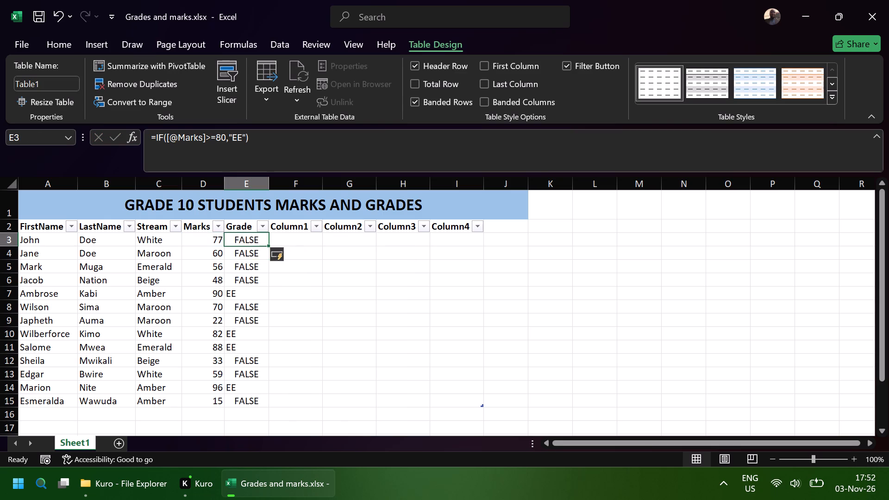
pyautogui.doubleClick(248, 239)
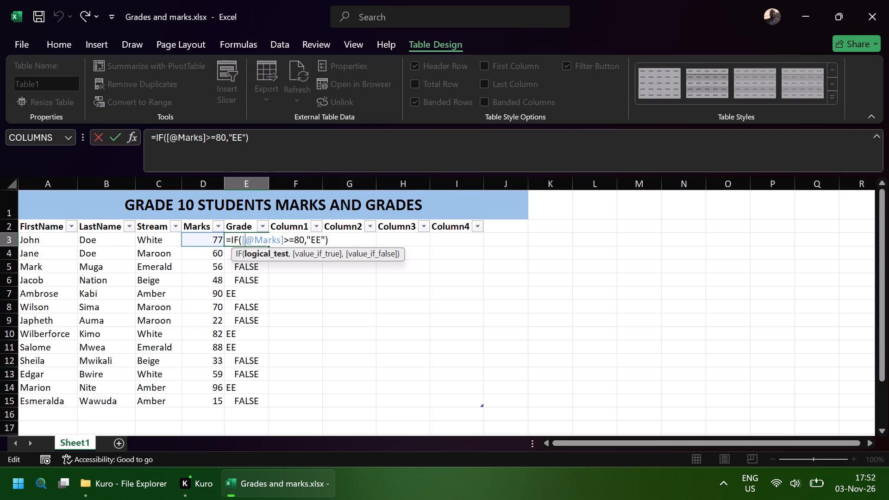
pyautogui.click(323, 240)
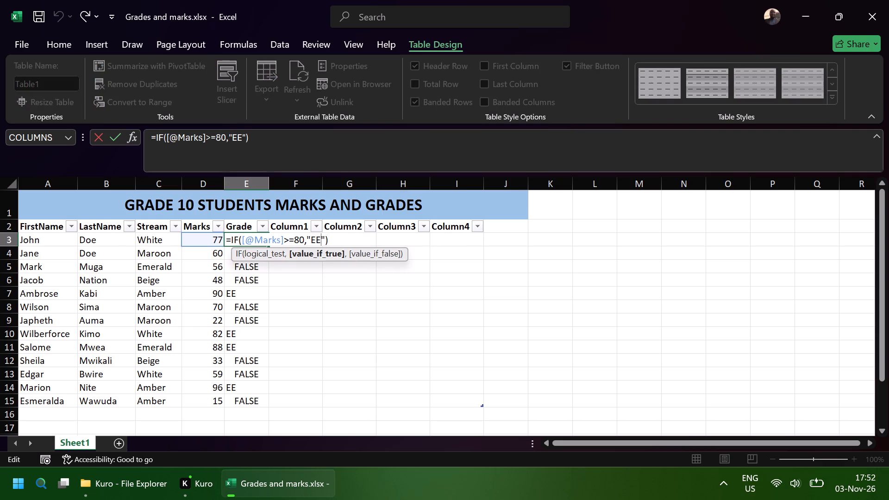
pyautogui.press('Right')
pyautogui.press(',')
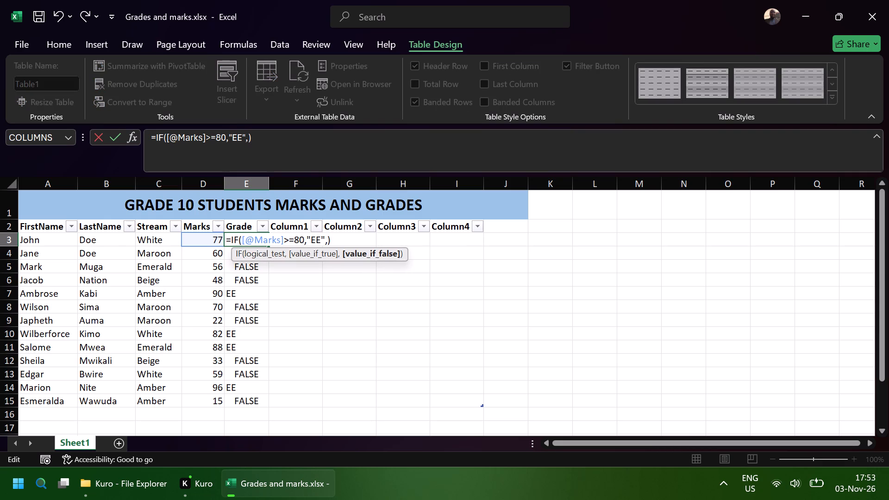
pyautogui.press('space')
pyautogui.write('if')
pyautogui.hotkey('shift', '(')
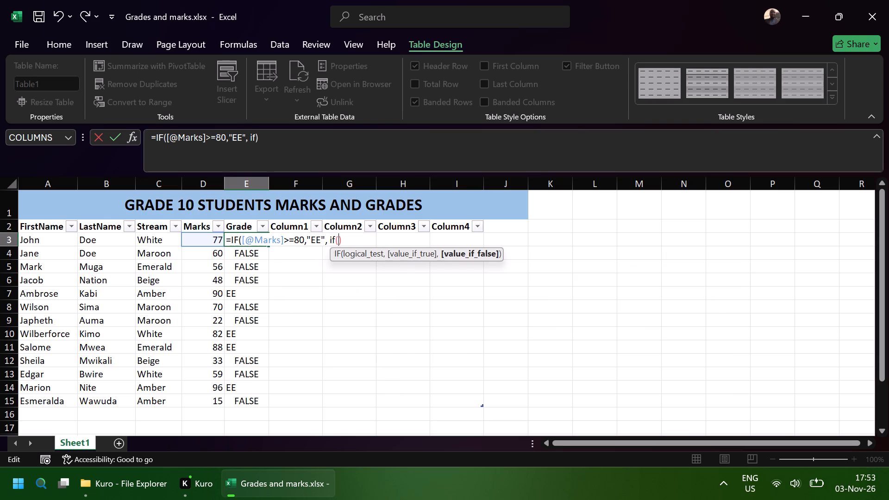
pyautogui.click(211, 242)
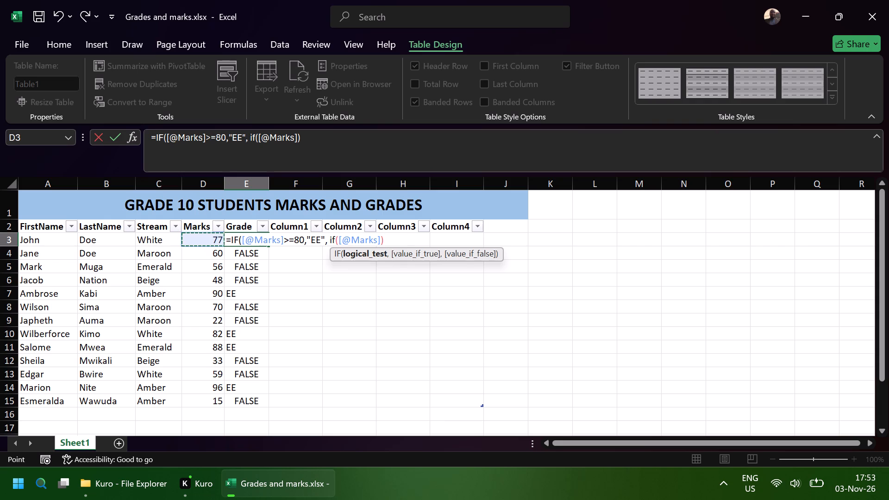
pyautogui.hotkey('shift', '>')
pyautogui.press('=')
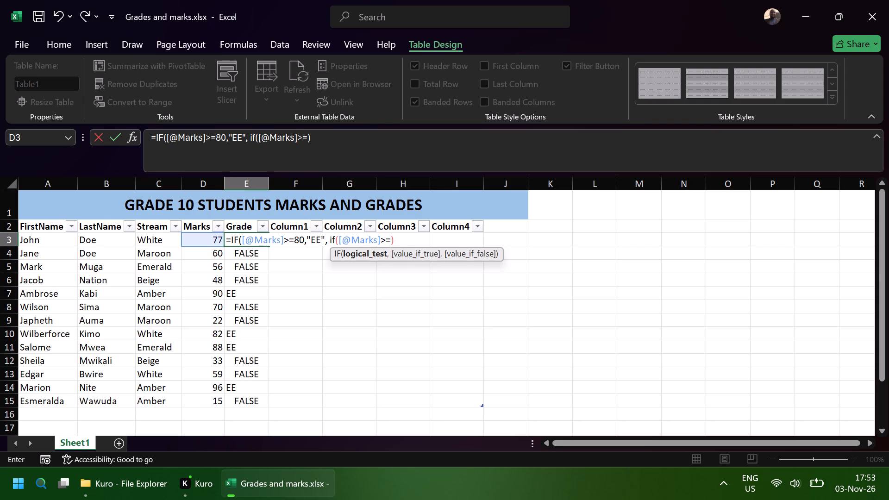
pyautogui.write('70')
# Change the first condition in E3's formula to marks >=90 and its returned grade to "EE1".
pyautogui.click(321, 242)
pyautogui.press('1')
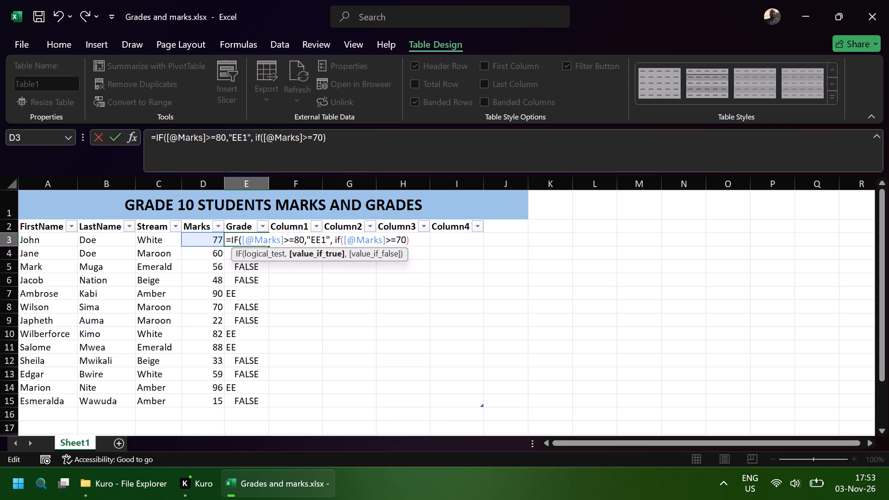
pyautogui.click(303, 237)
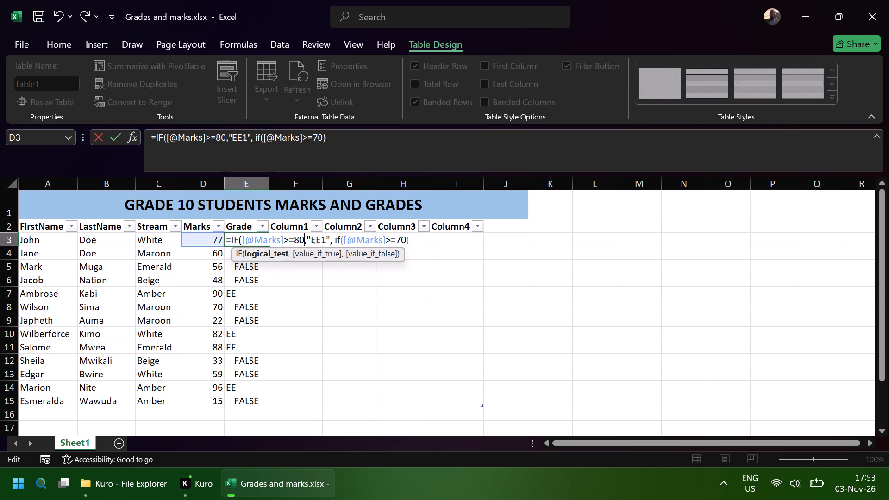
pyautogui.press('BackSpace')
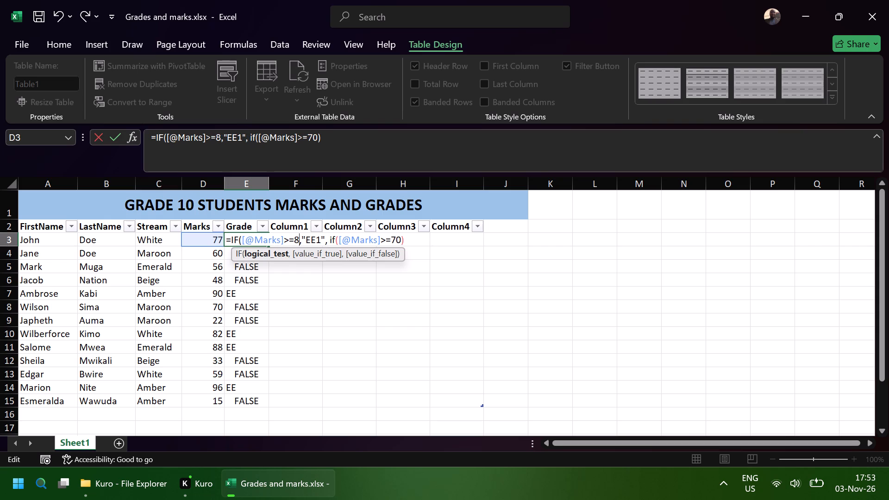
pyautogui.press('BackSpace')
pyautogui.write('90')
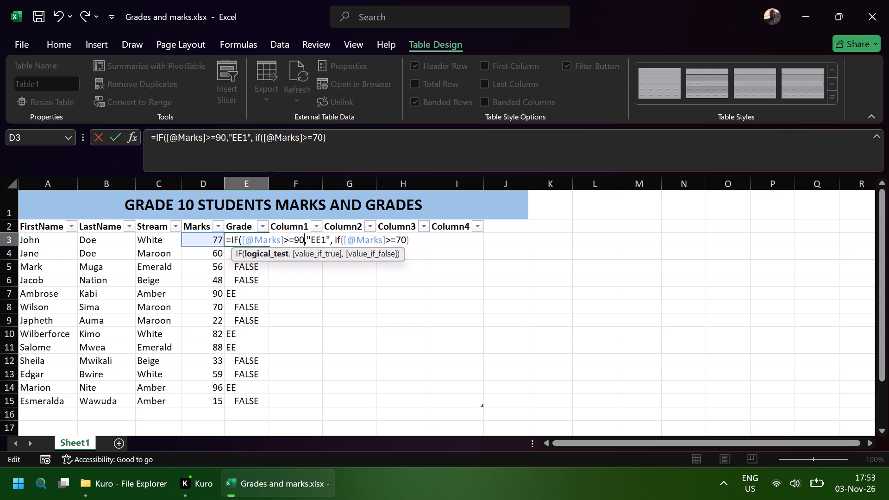
# Set the nested IF in E3 to test marks >=80 and return "EE2", completing the formula for the Grade column.
pyautogui.click(395, 240)
pyautogui.press('Delete')
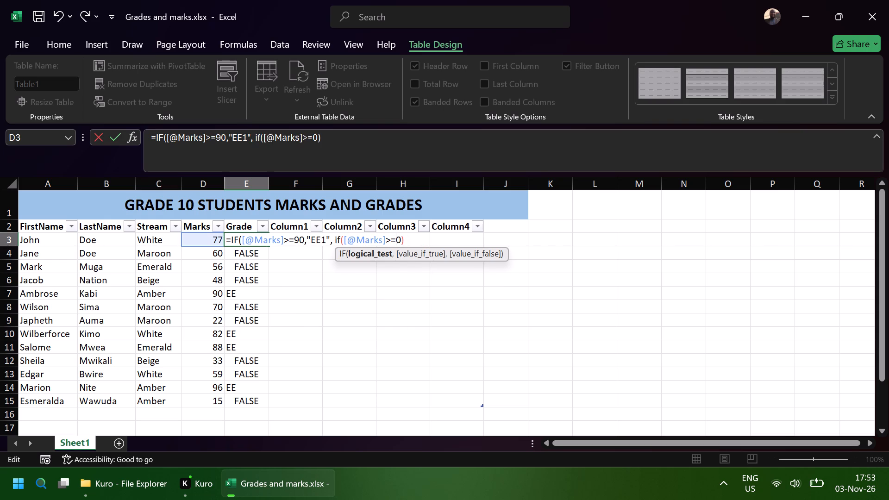
pyautogui.press('8')
pyautogui.press('Right')
pyautogui.press(',')
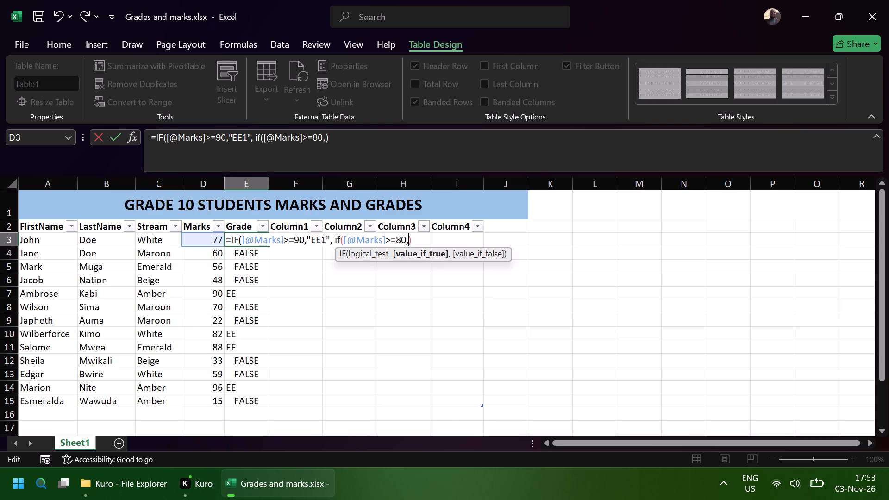
pyautogui.hotkey('shift', '"')
pyautogui.write('EE')
pyautogui.press('2')
pyautogui.hotkey('shift', '"')
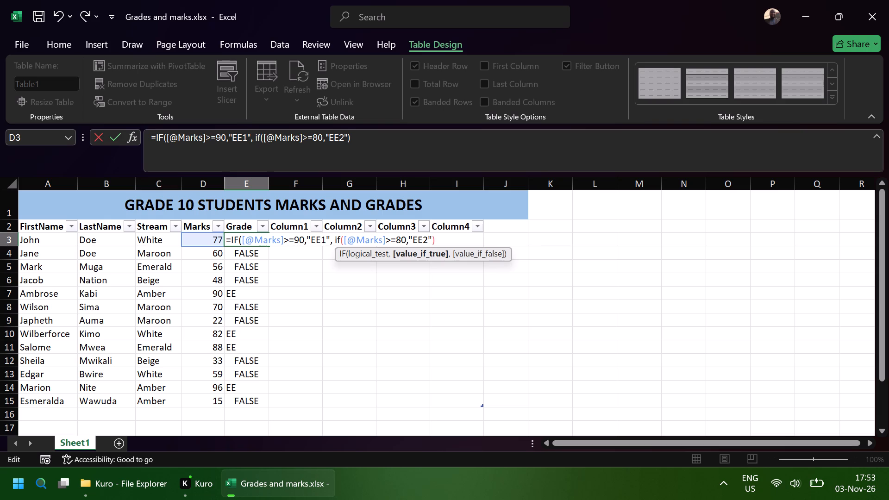
pyautogui.hotkey('shift', ')')
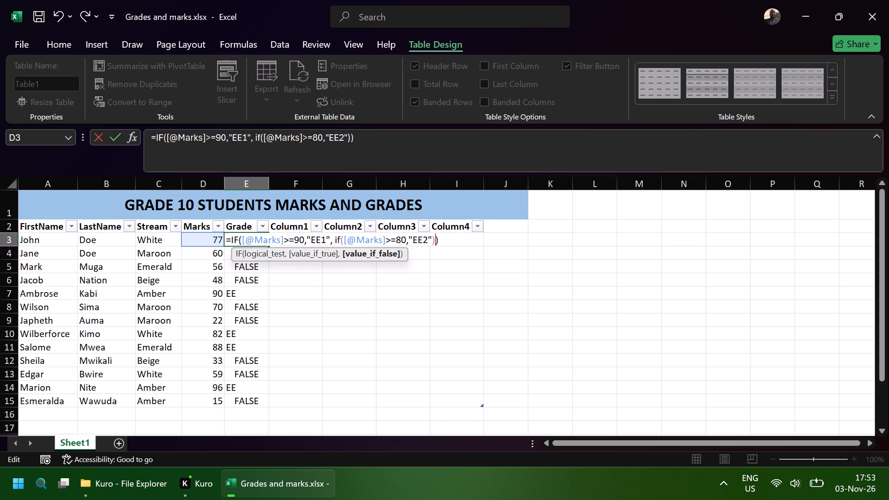
pyautogui.press('Return')
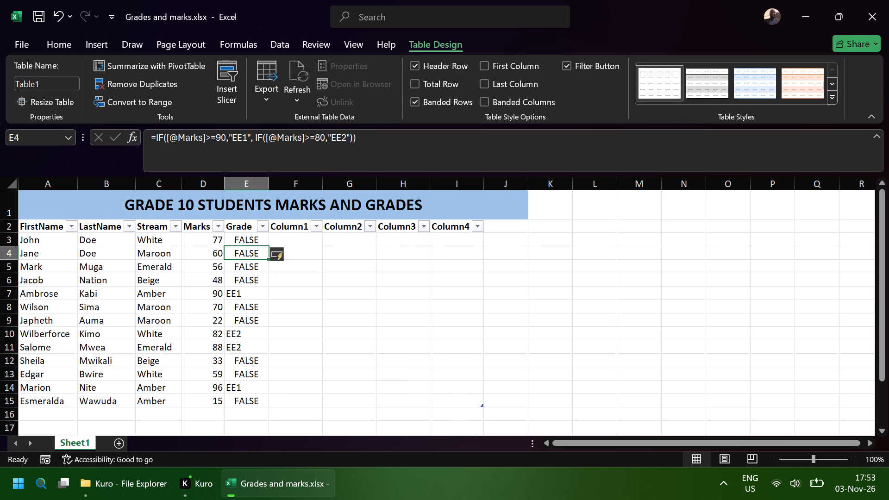
pyautogui.click(243, 240)
pyautogui.doubleClick(243, 240)
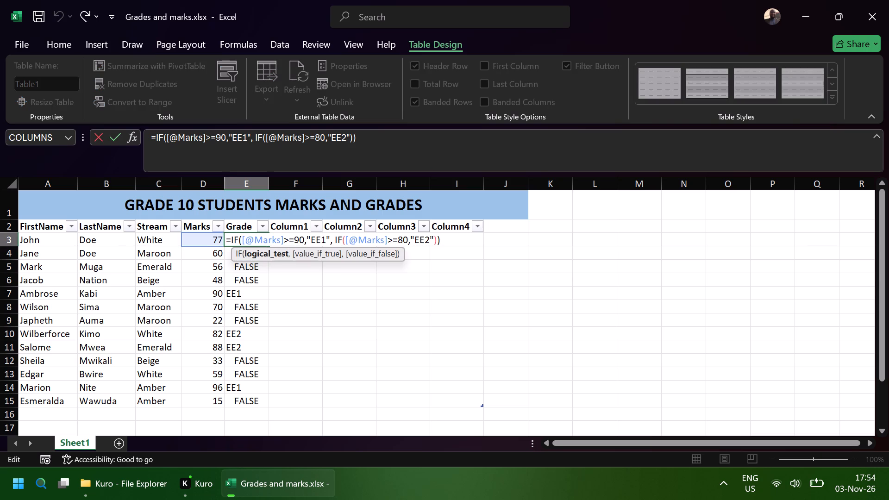
pyautogui.click(435, 240)
pyautogui.write(', if')
pyautogui.press('space')
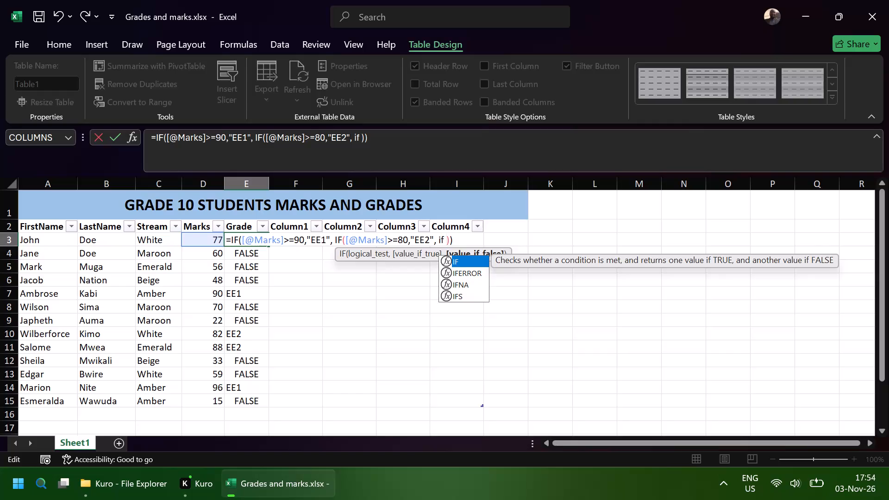
pyautogui.press('BackSpace')
pyautogui.hotkey('shift', '(')
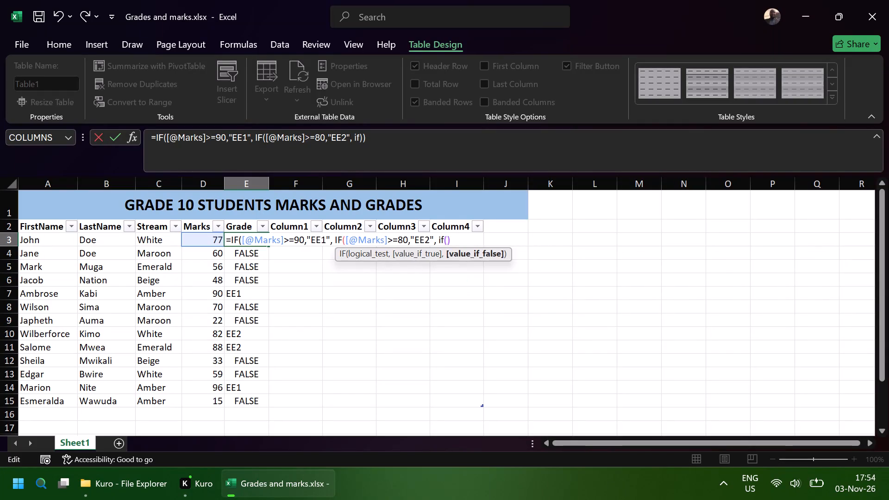
pyautogui.click(213, 241)
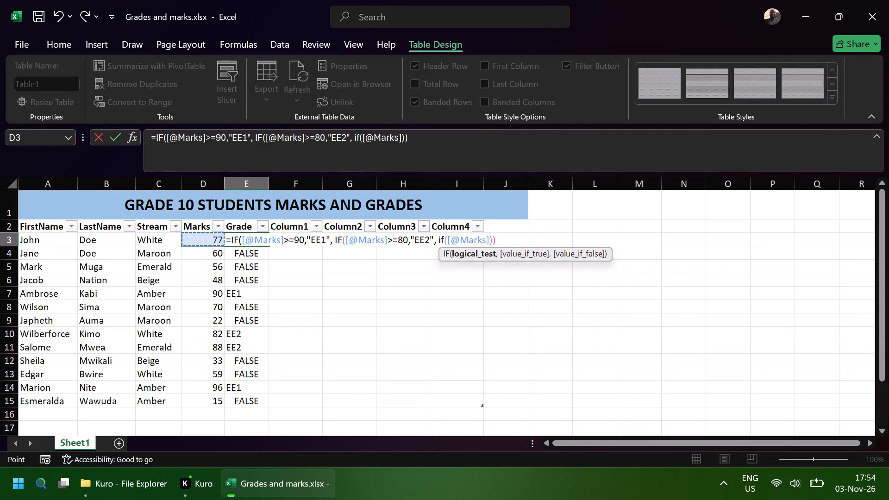
pyautogui.write('>=')
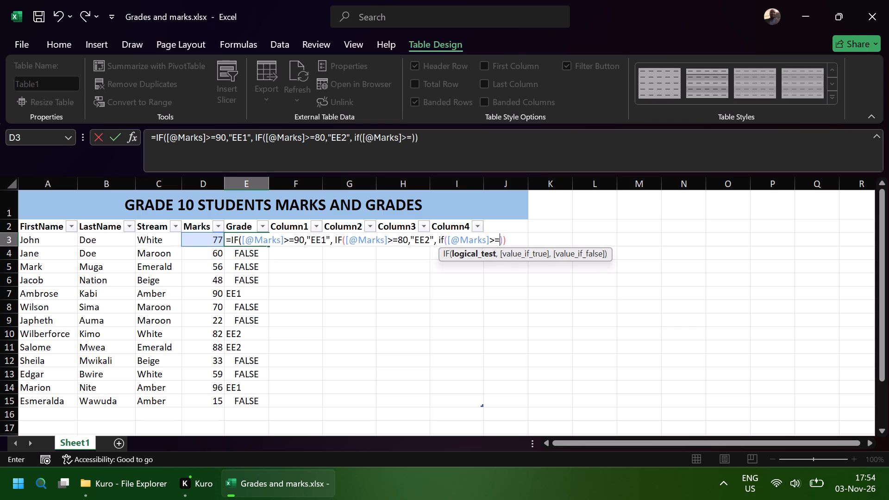
pyautogui.write('75')
# Fill in "ME1" as the value-if-true of the >=75 IF in E3 and close its parenthesis.
pyautogui.press(',')
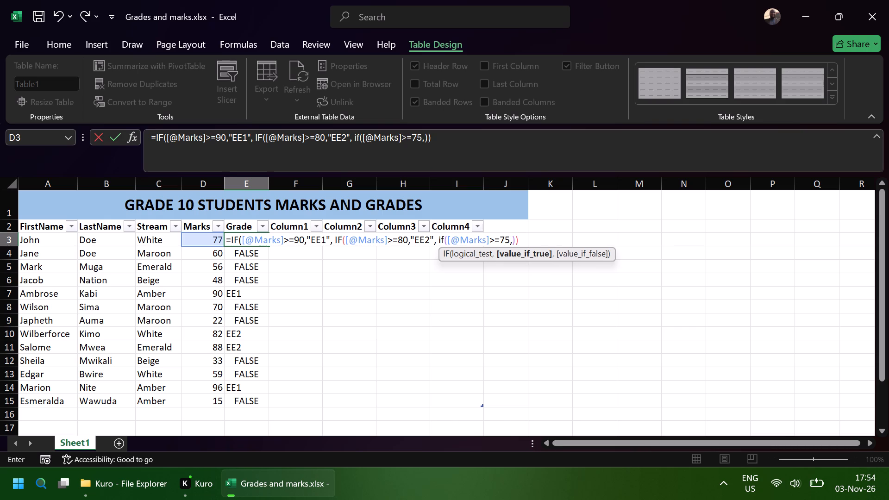
pyautogui.hotkey('shift', '"')
pyautogui.write('ME')
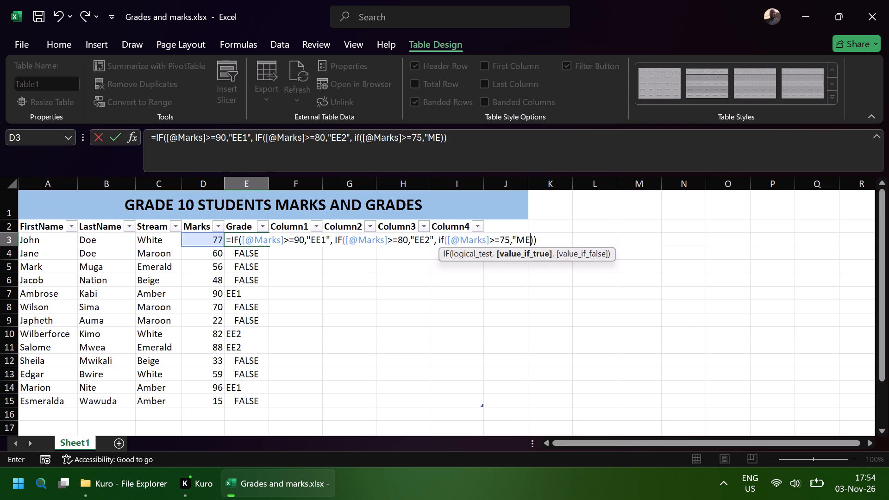
pyautogui.hotkey('shift', '!')
pyautogui.press('BackSpace')
pyautogui.press('1')
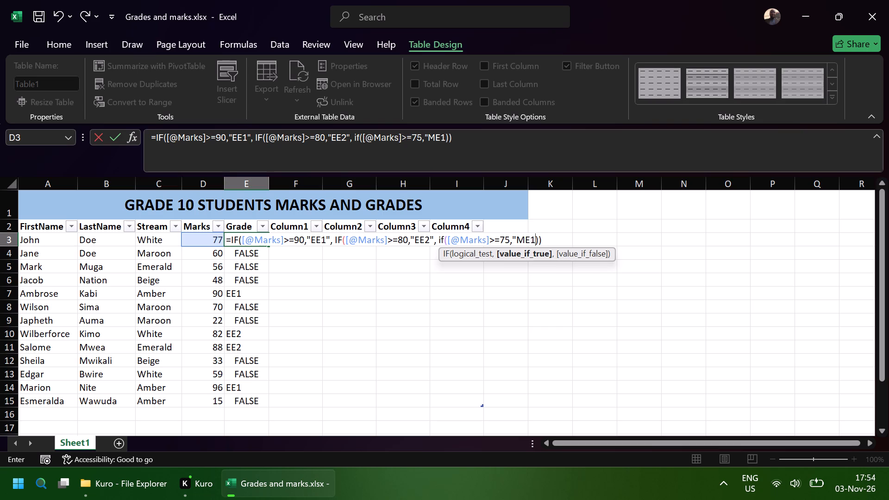
pyautogui.hotkey('shift', '"')
pyautogui.hotkey('shift', ')')
pyautogui.click(537, 242)
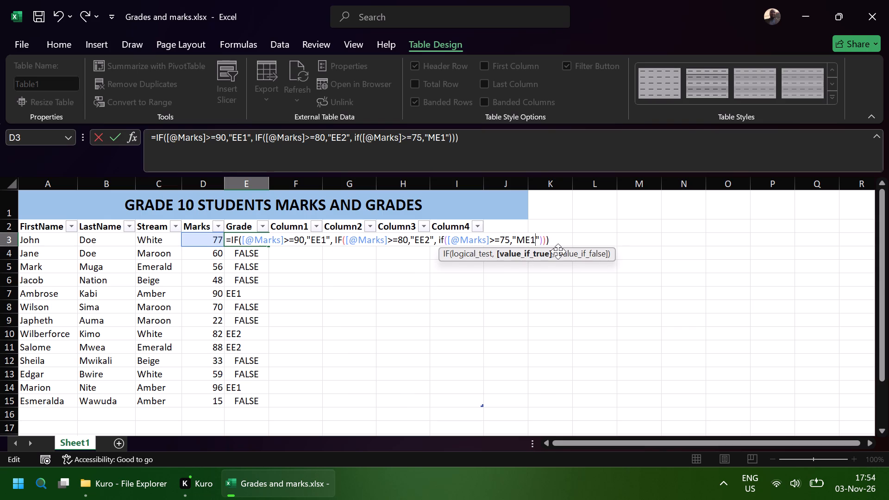
pyautogui.press('Right')
pyautogui.press(',')
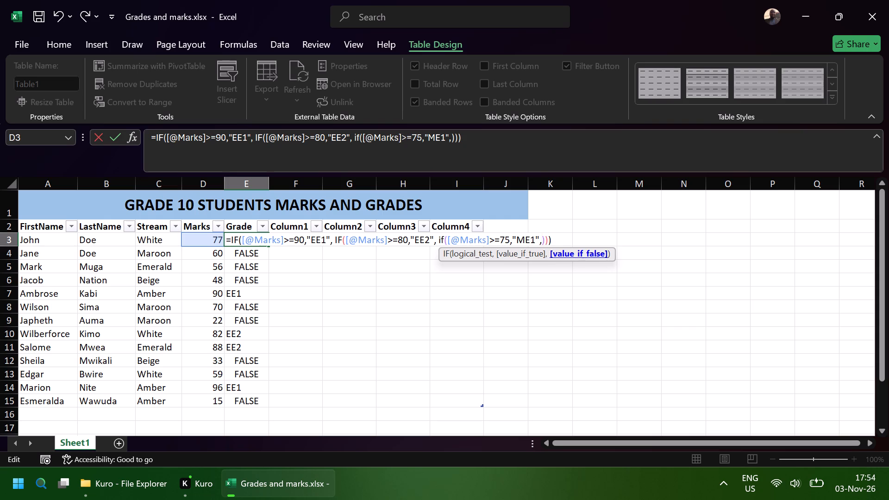
pyautogui.press('space')
pyautogui.write('if')
pyautogui.hotkey('shift', '(')
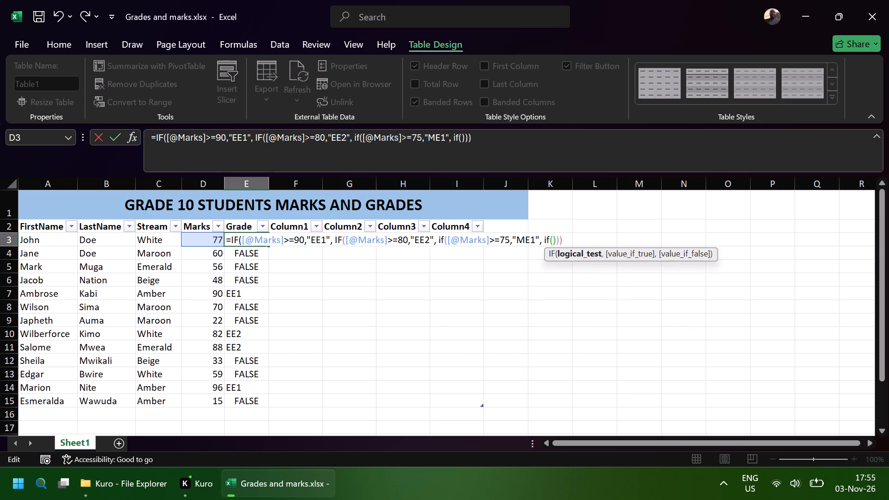
pyautogui.click(211, 240)
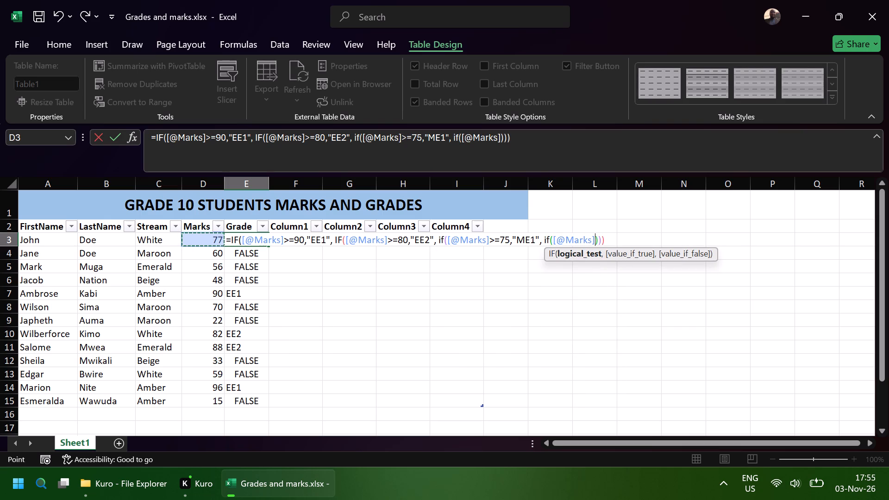
pyautogui.hotkey('shift', '>')
pyautogui.press('=')
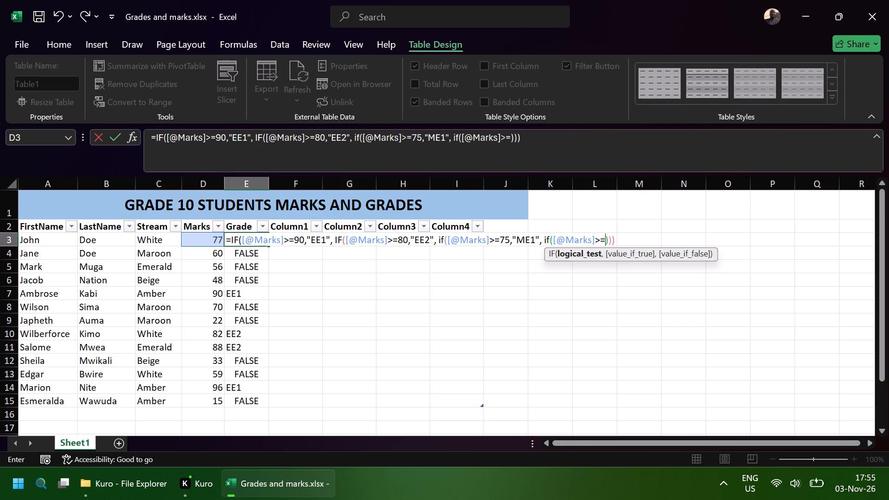
pyautogui.write('65')
# Return "ME2" from the >=65 IF in E3, close the parentheses and enter the formula for the Grade column.
pyautogui.press(',')
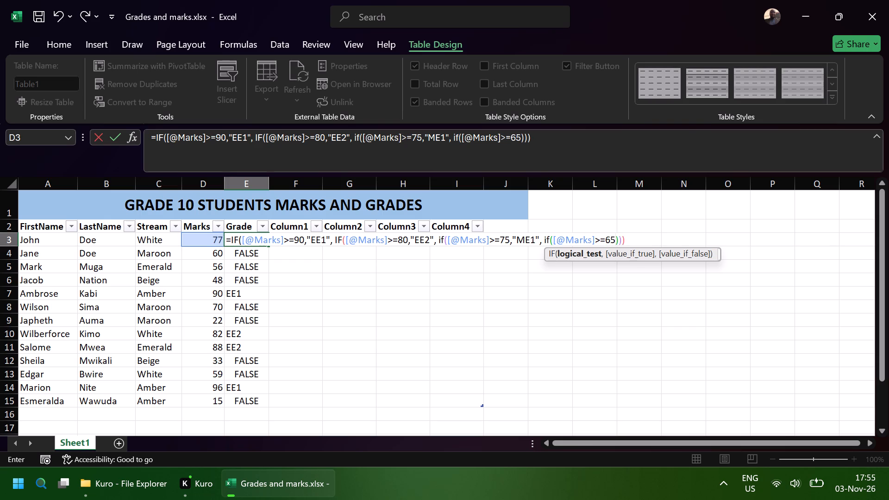
pyautogui.hotkey('shift', '"')
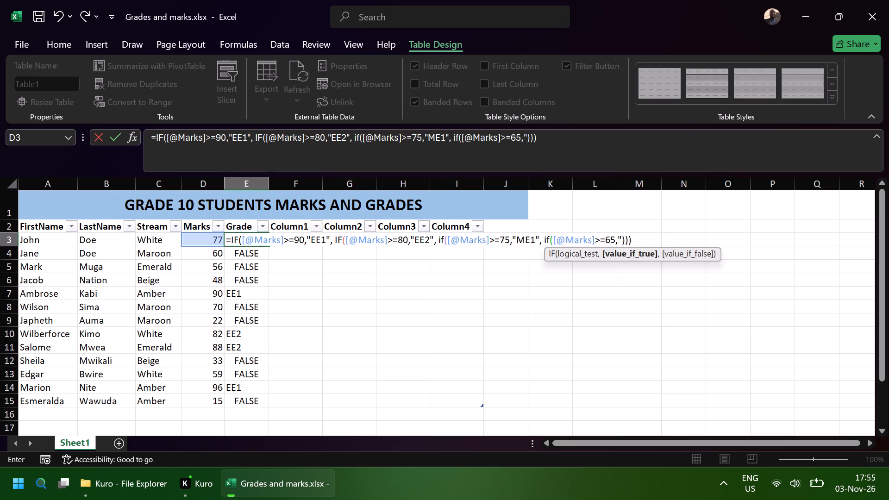
pyautogui.write('ME2')
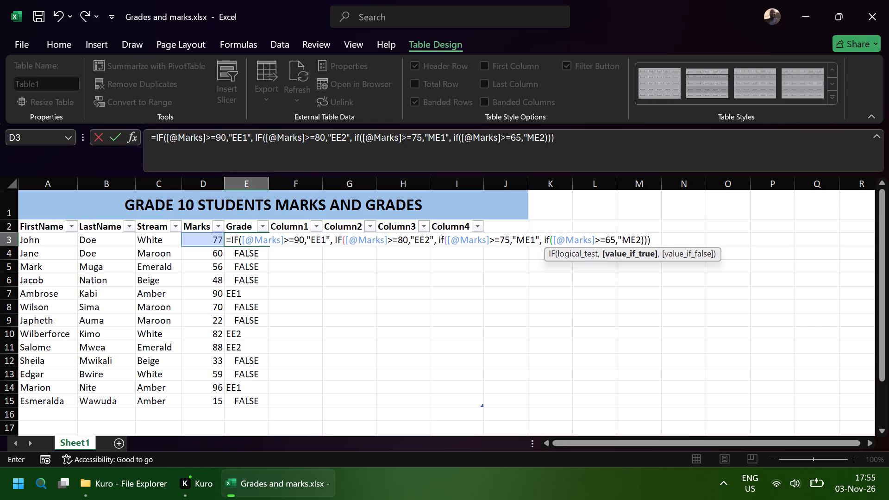
pyautogui.hotkey('shift', '"')
pyautogui.hotkey('shift', ')')
pyautogui.press('Left')
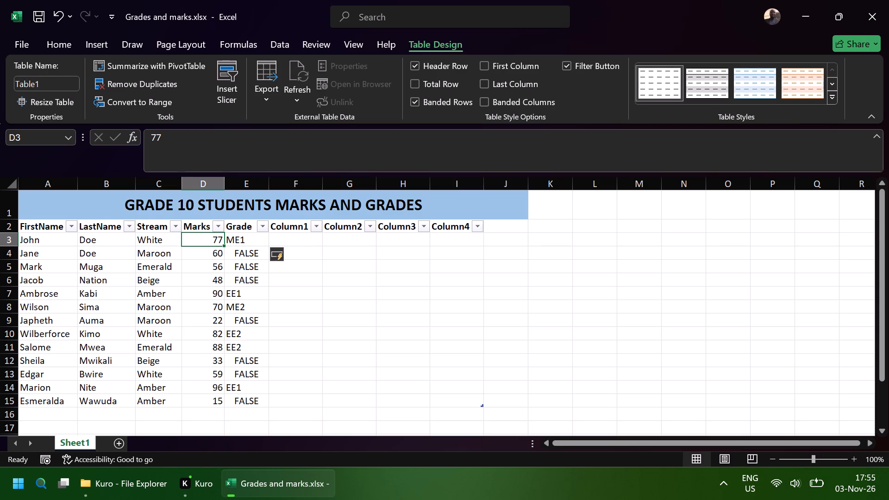
pyautogui.doubleClick(242, 239)
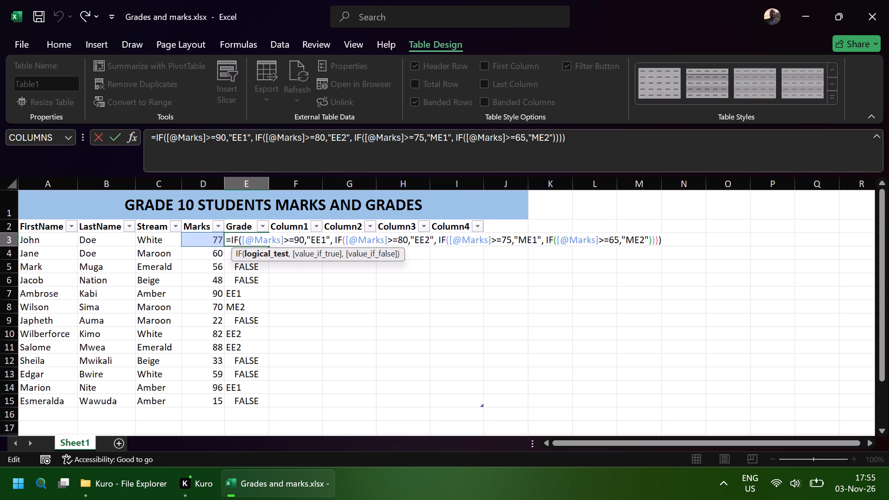
pyautogui.click(646, 239)
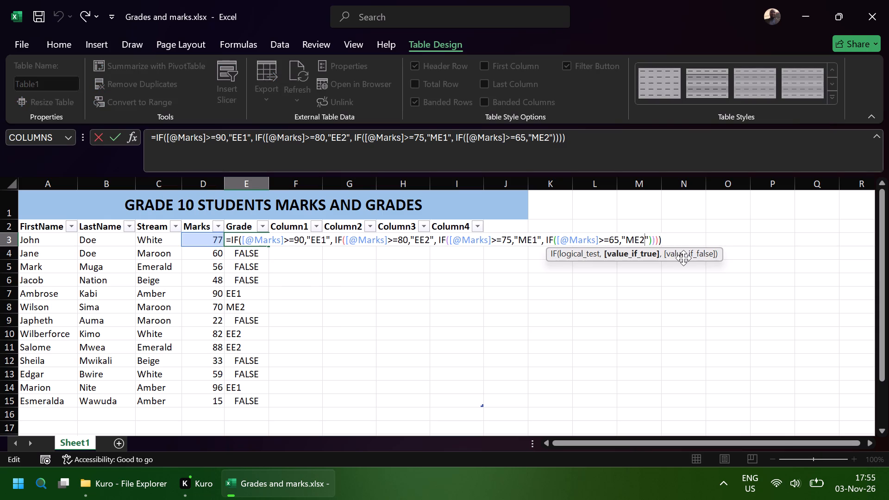
pyautogui.press('Right')
pyautogui.write(',')
pyautogui.press('space')
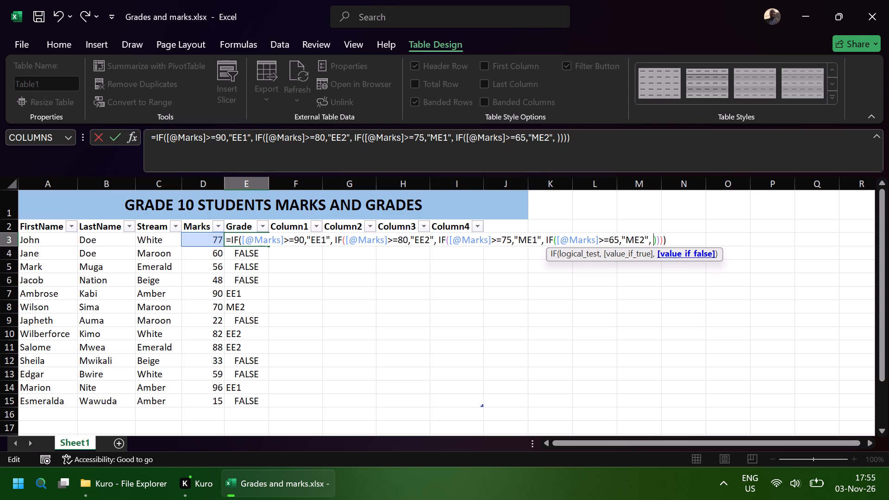
pyautogui.write('if')
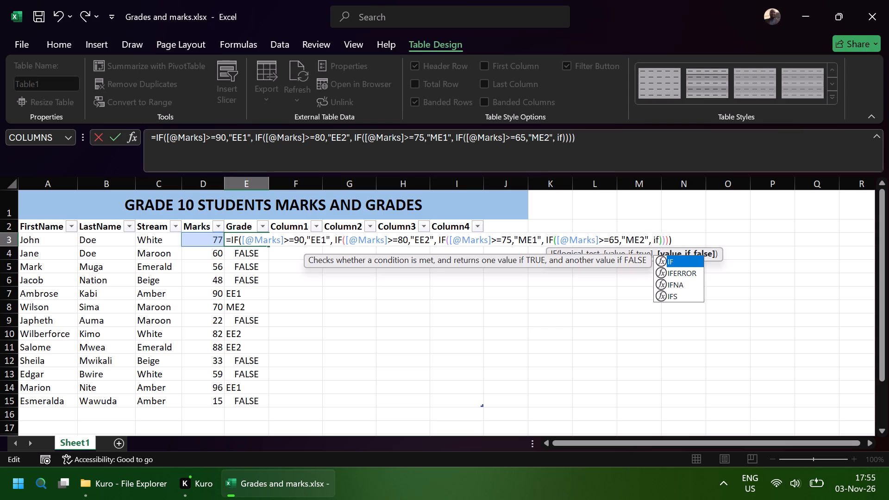
pyautogui.click(211, 240)
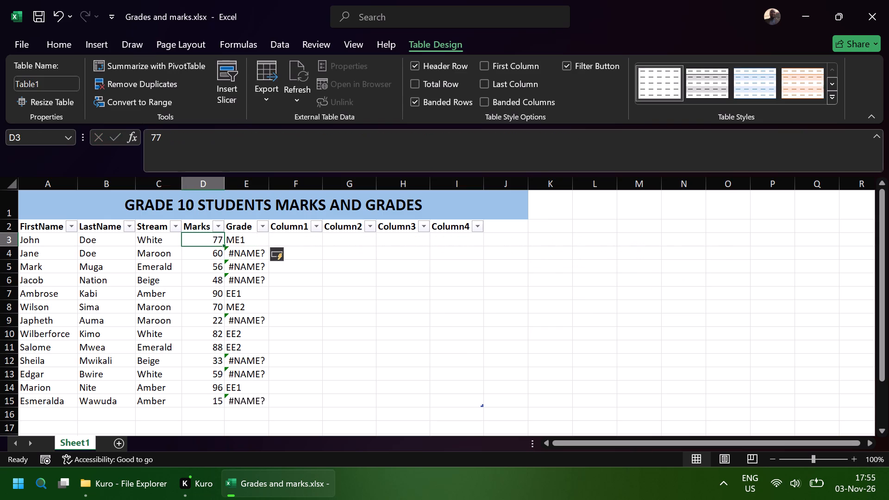
pyautogui.doubleClick(246, 241)
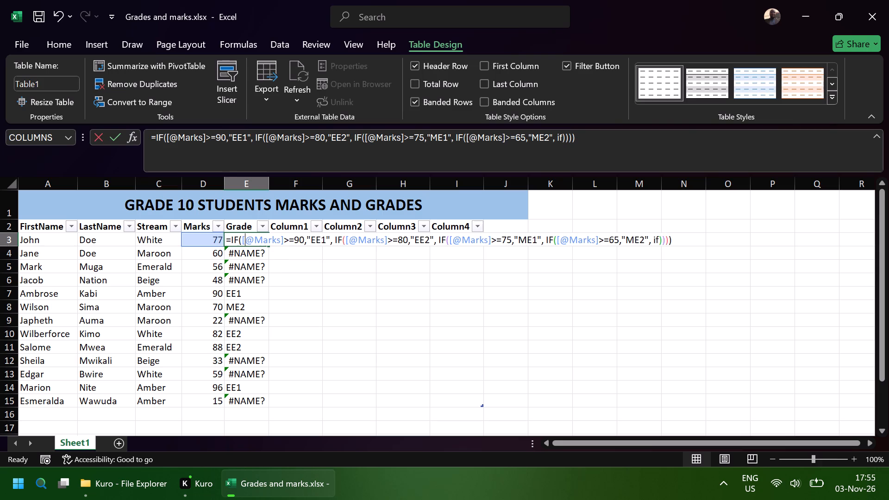
pyautogui.click(660, 241)
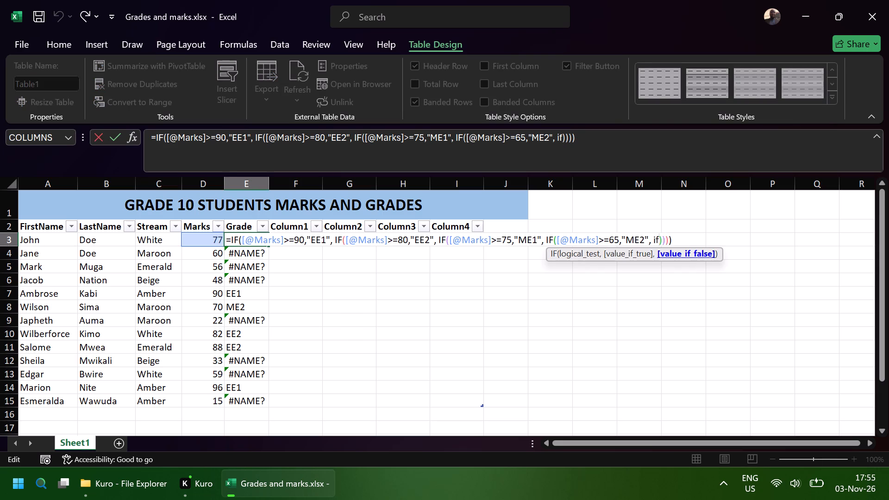
pyautogui.hotkey('shift', '(')
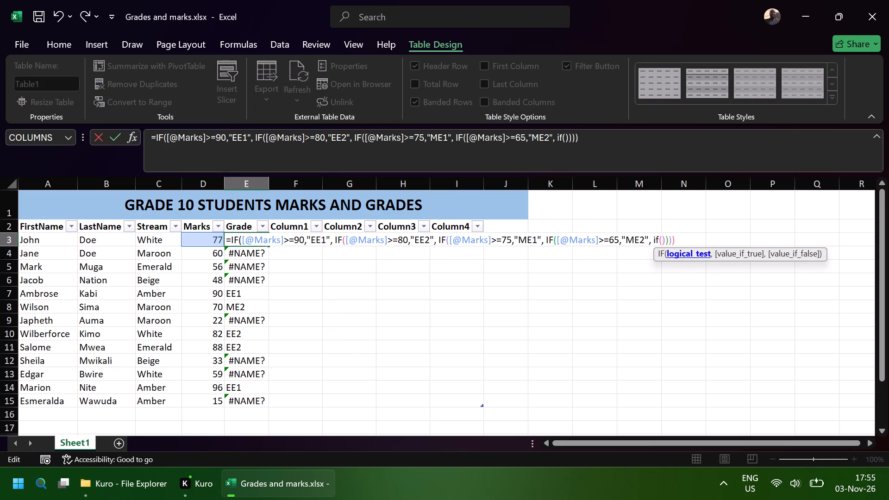
pyautogui.click(208, 236)
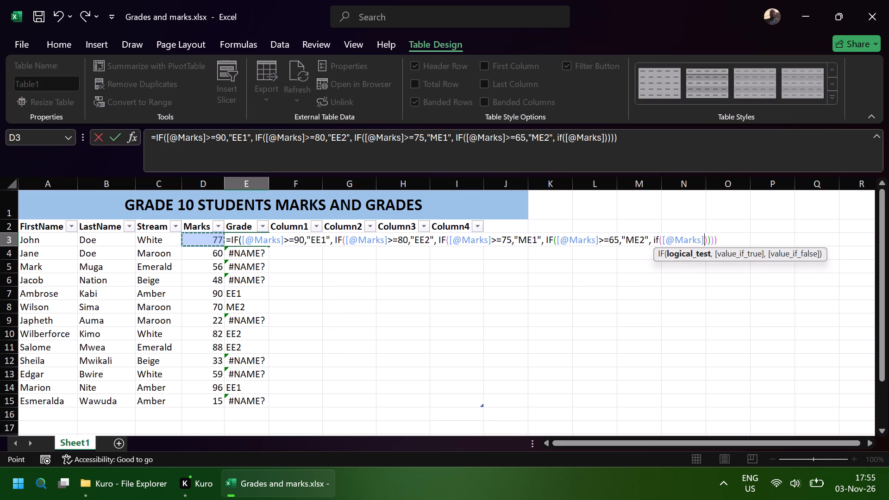
pyautogui.write('>=')
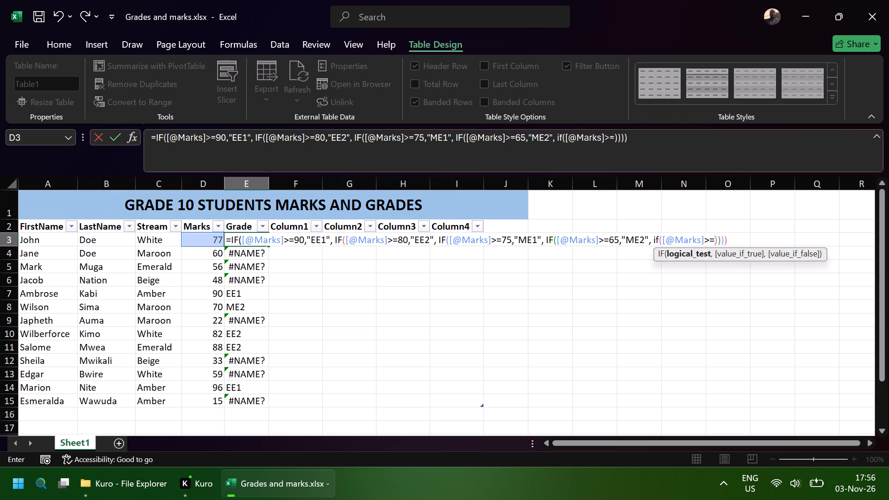
pyautogui.write('55')
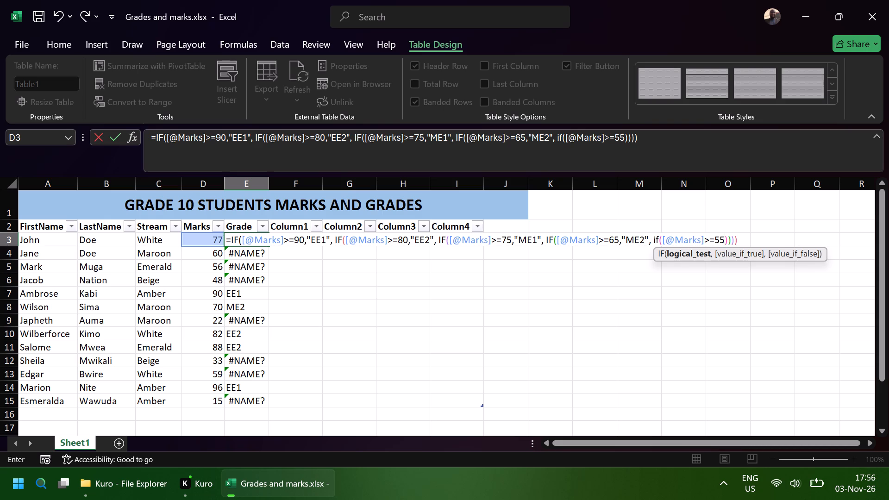
# Fill in "AE1" as the value-if-true of the >=55 IF in E3 and close its parenthesis.
pyautogui.write(',"')
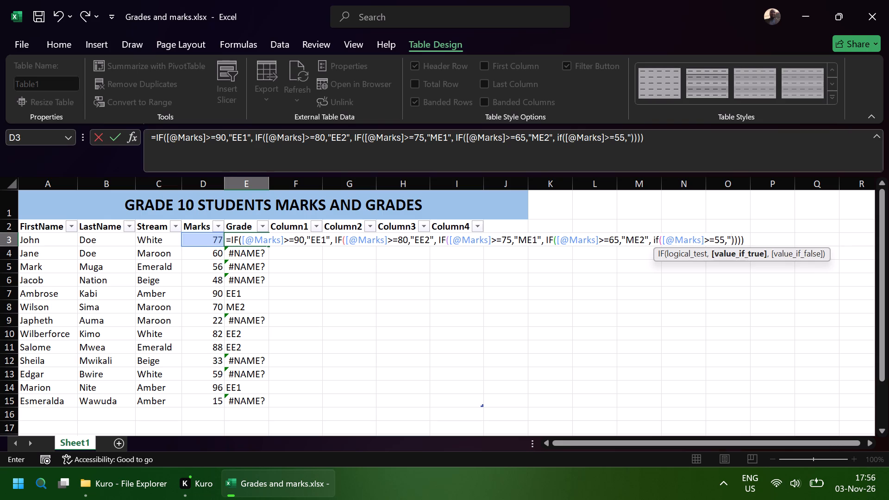
pyautogui.write('AE')
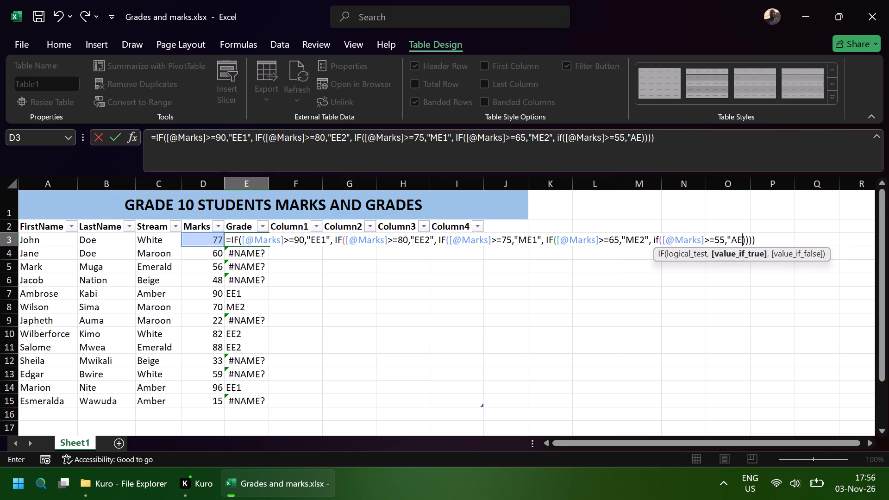
pyautogui.press('1')
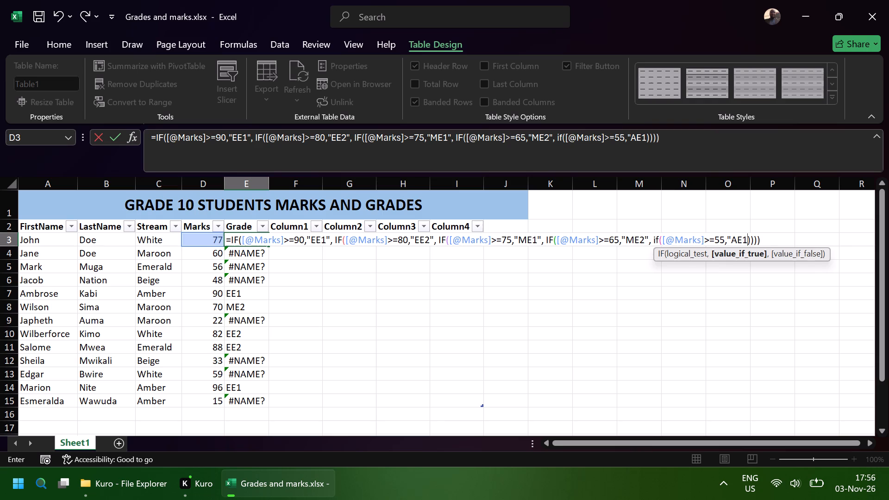
pyautogui.hotkey('shift', '"')
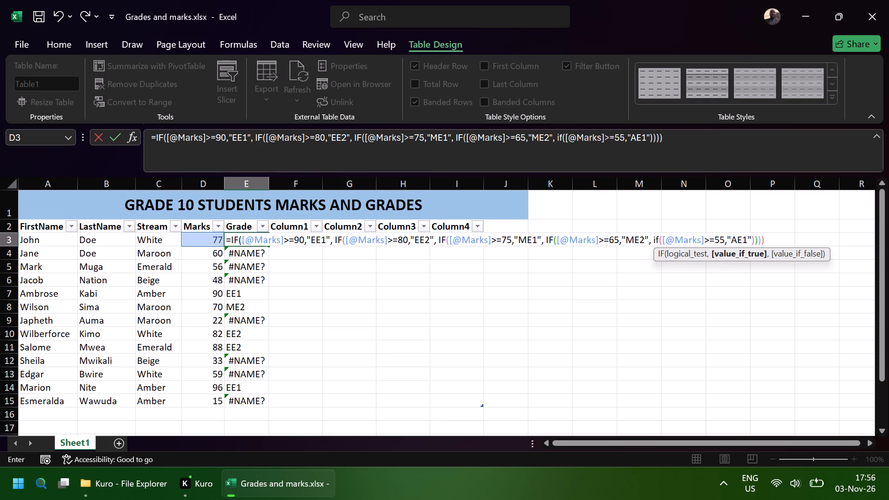
pyautogui.hotkey('shift', ')')
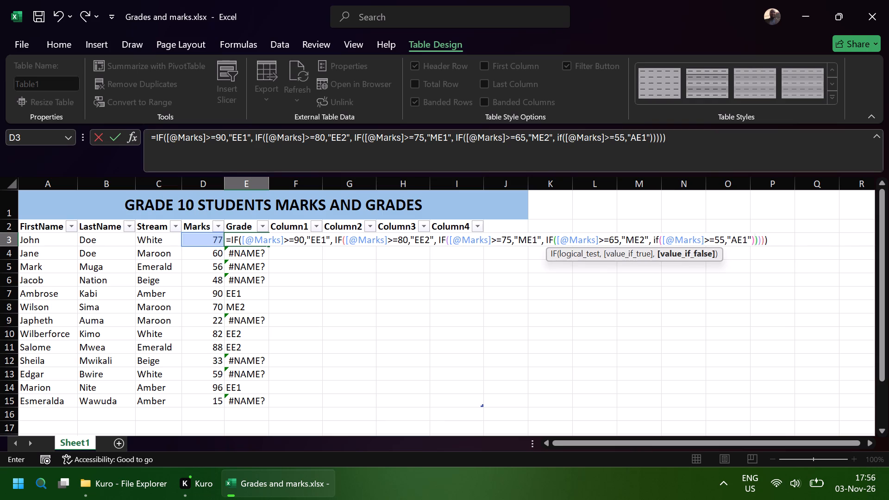
pyautogui.click(753, 237)
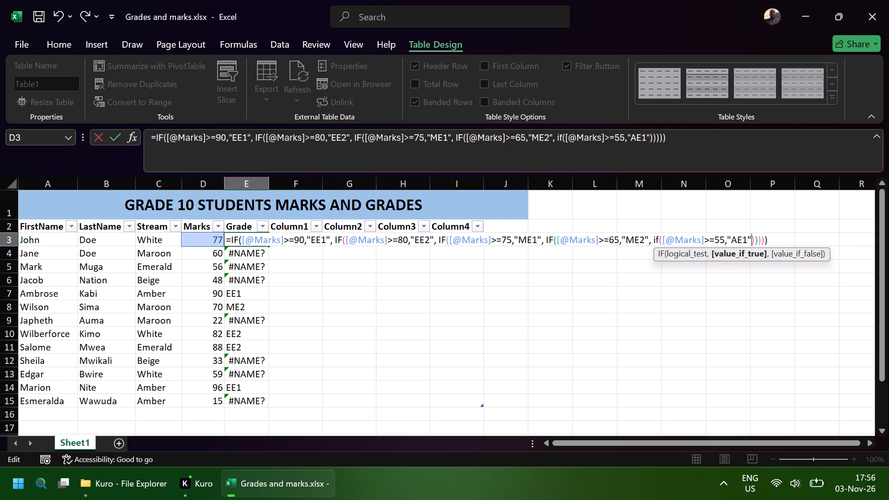
pyautogui.write(',')
pyautogui.press('space')
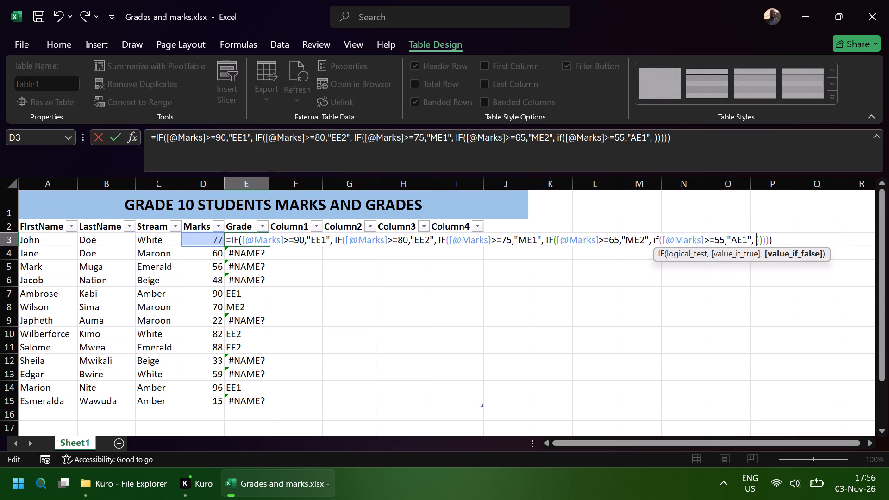
pyautogui.write('if(')
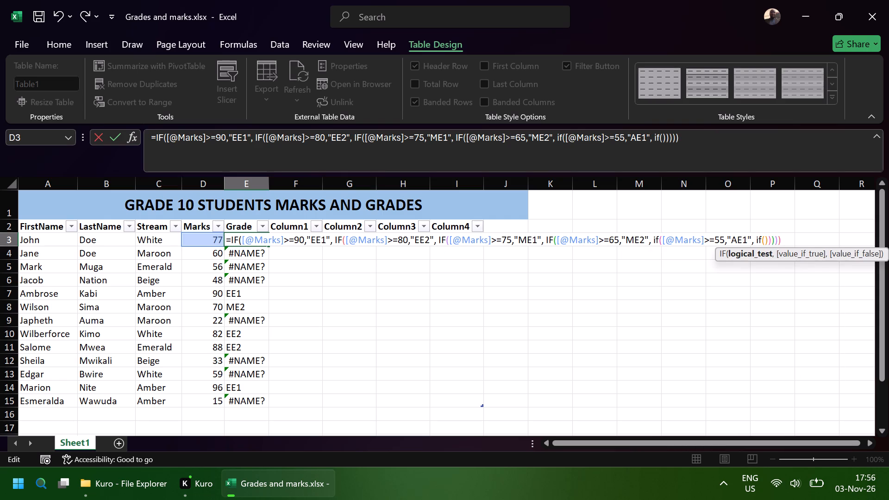
pyautogui.click(210, 239)
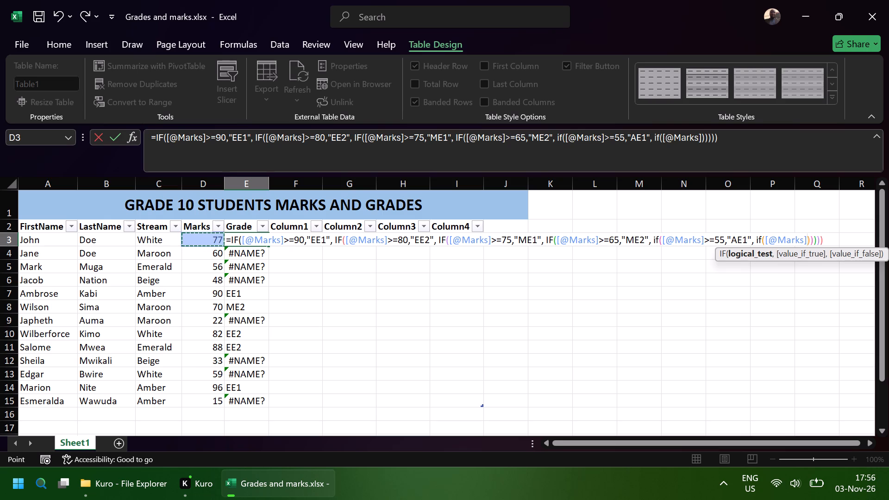
pyautogui.hotkey('shift', '>')
pyautogui.press('=')
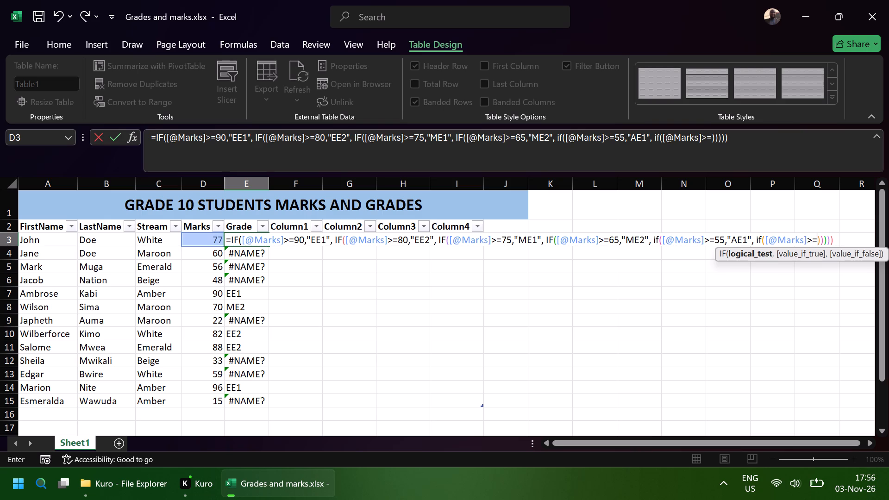
pyautogui.write('40')
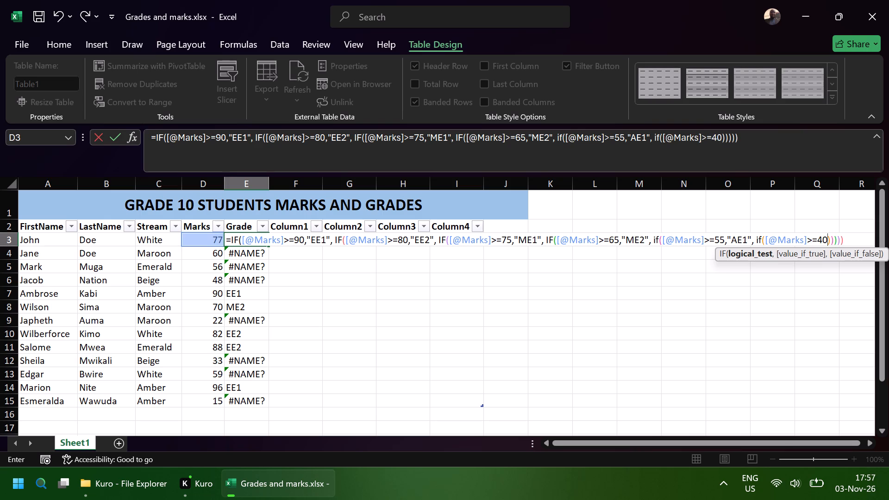
pyautogui.press('BackSpace')
pyautogui.press('5')
# Fill in "AE2" as the value-if-true of the >=45 IF in E3 and close its parenthesis.
pyautogui.write(',"')
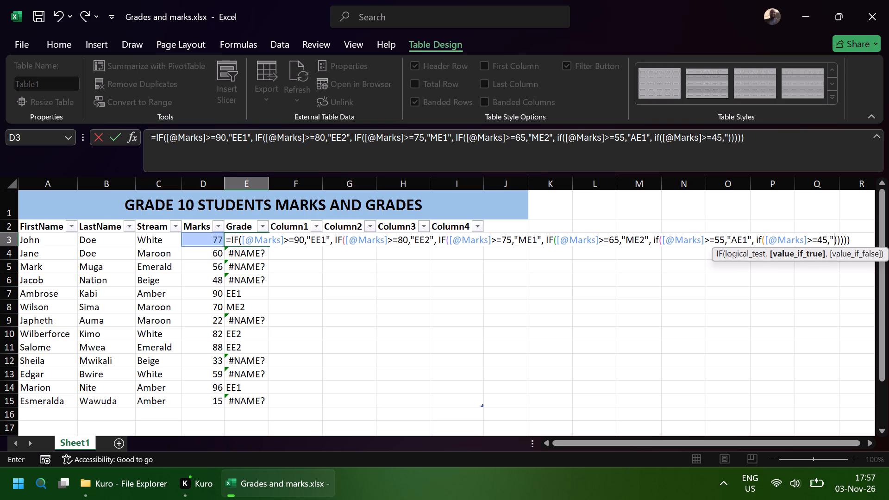
pyautogui.write('AE')
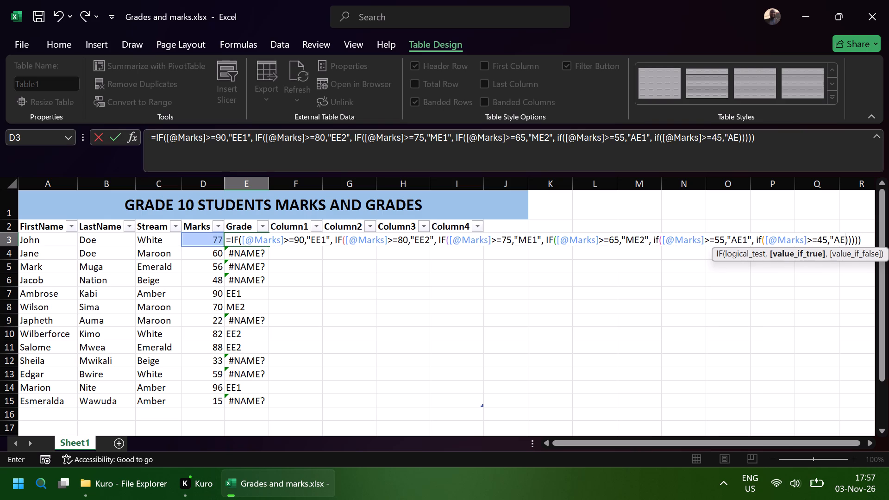
pyautogui.press('2')
pyautogui.hotkey('shift', '"')
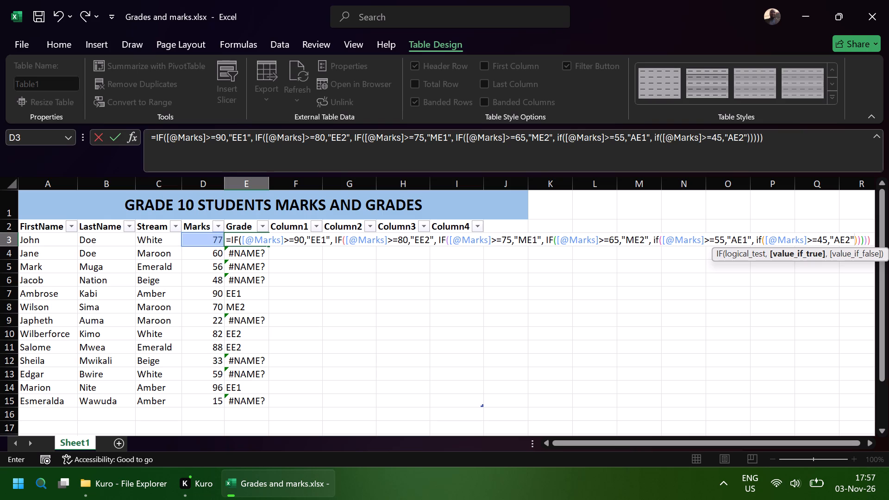
pyautogui.hotkey('shift', ')')
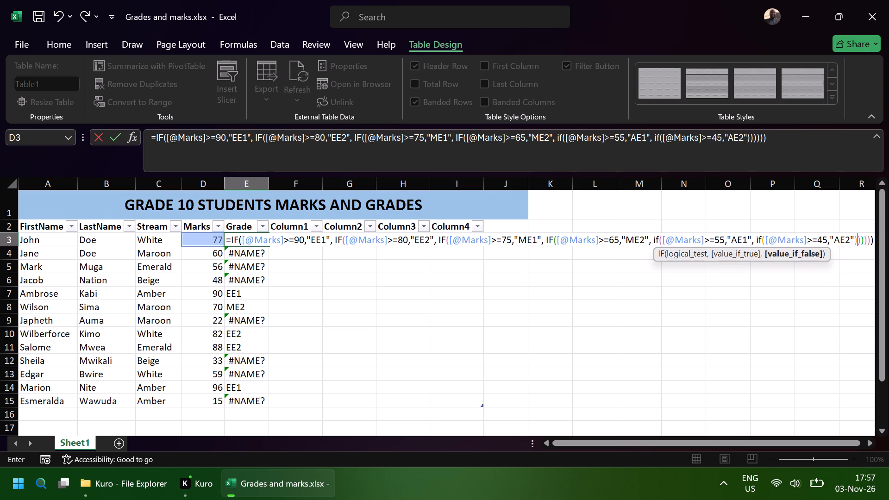
pyautogui.click(852, 239)
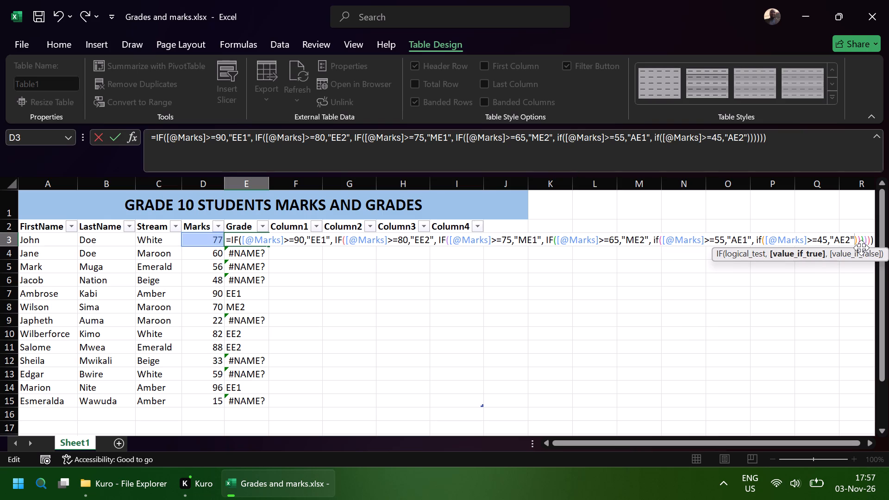
pyautogui.write(',')
pyautogui.press('space')
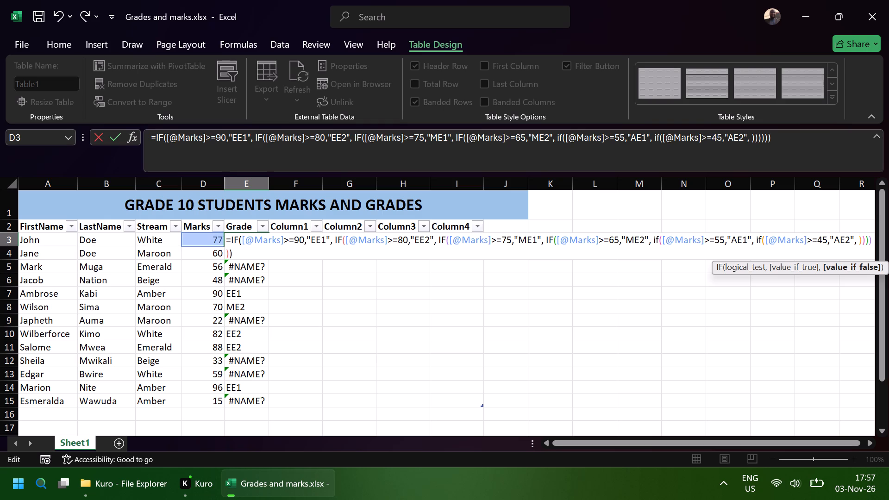
pyautogui.write('if')
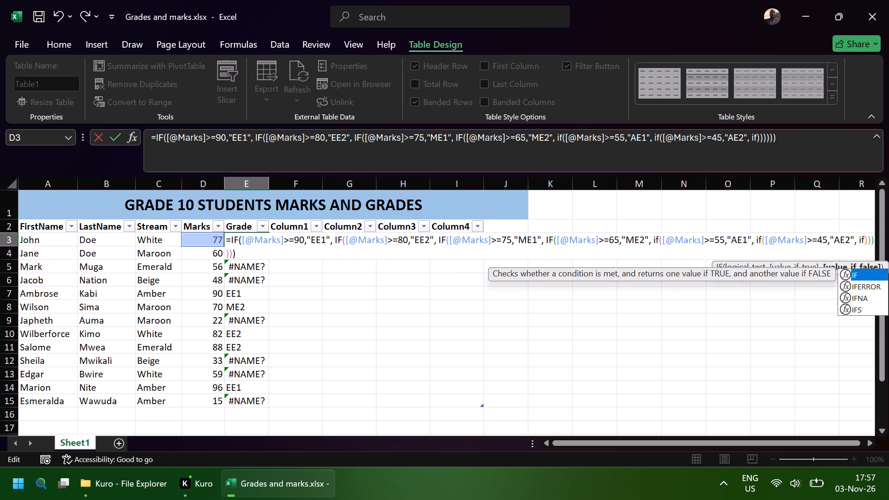
pyautogui.hotkey('shift', '(')
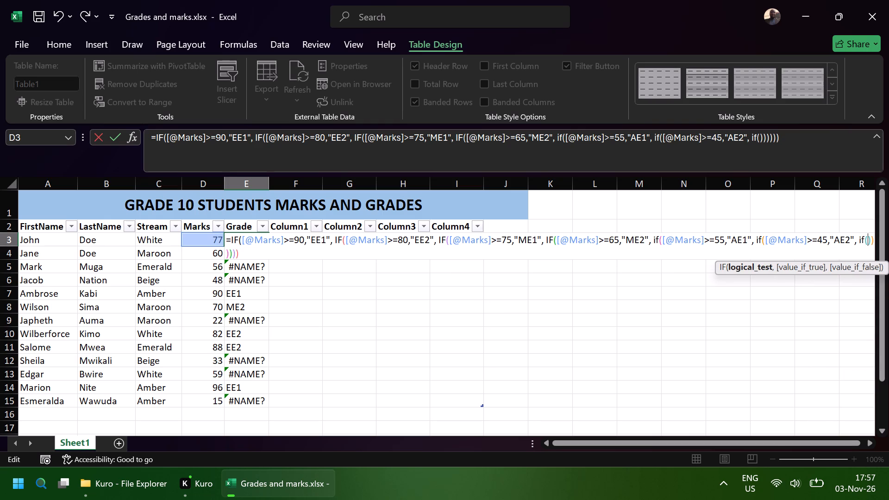
pyautogui.click(193, 237)
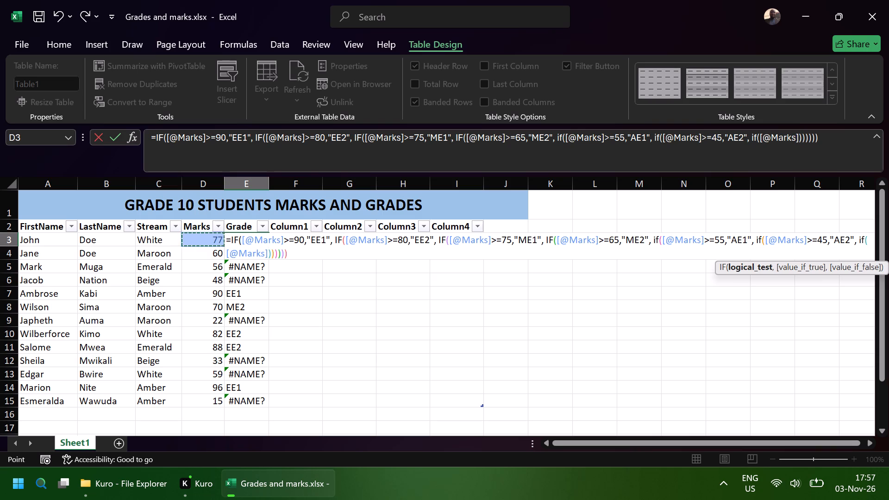
pyautogui.write('>=')
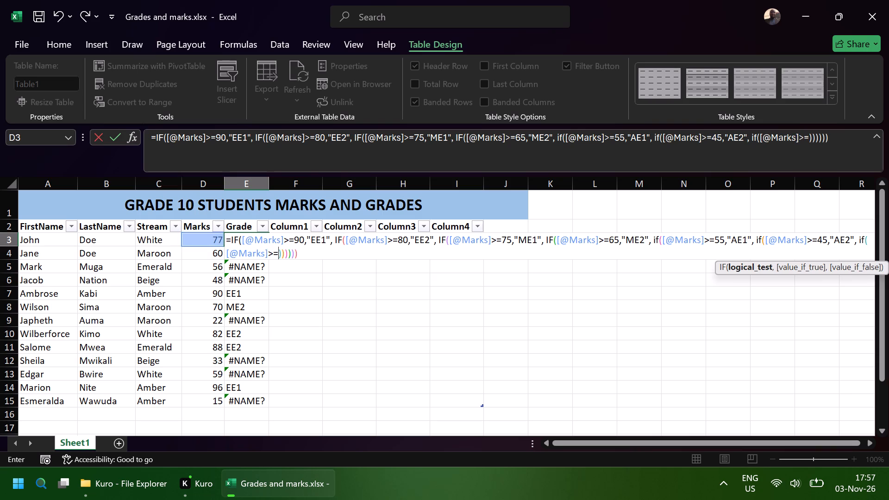
pyautogui.write('40')
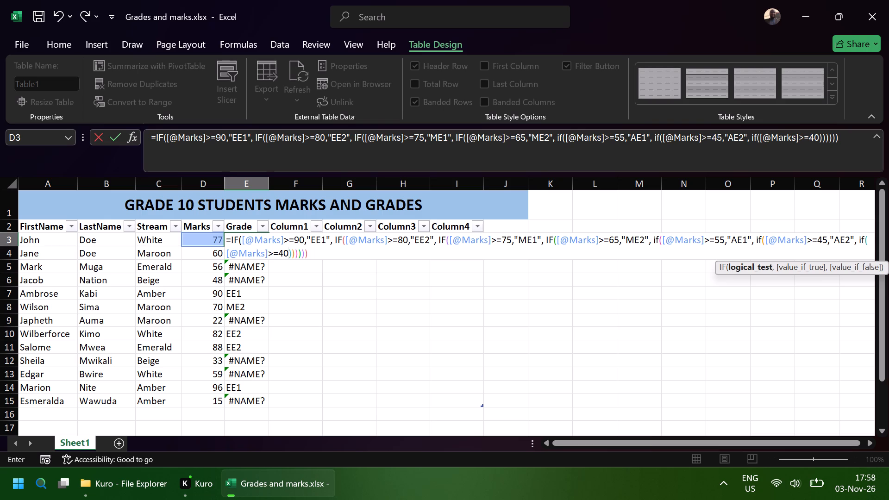
pyautogui.press('BackSpace')
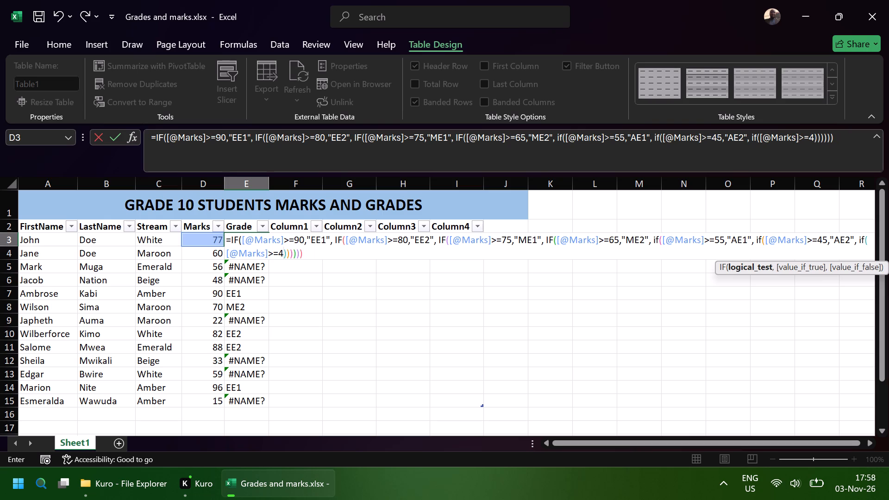
pyautogui.press('BackSpace')
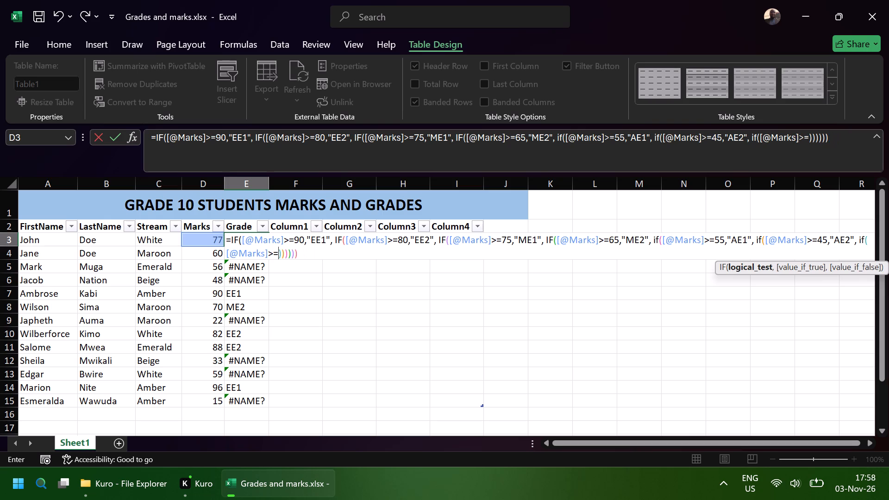
pyautogui.write('35')
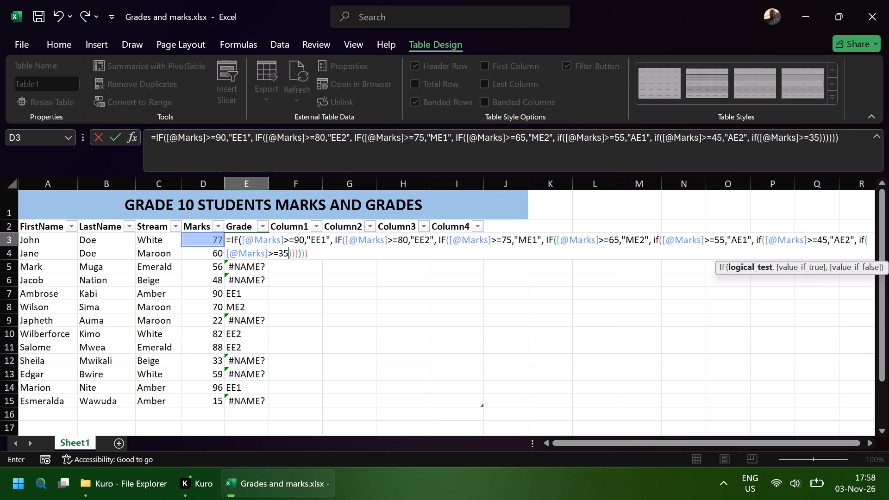
# Fill in "BE1" as the value-if-true of the >=35 IF in E3 and close its parenthesis.
pyautogui.press(',')
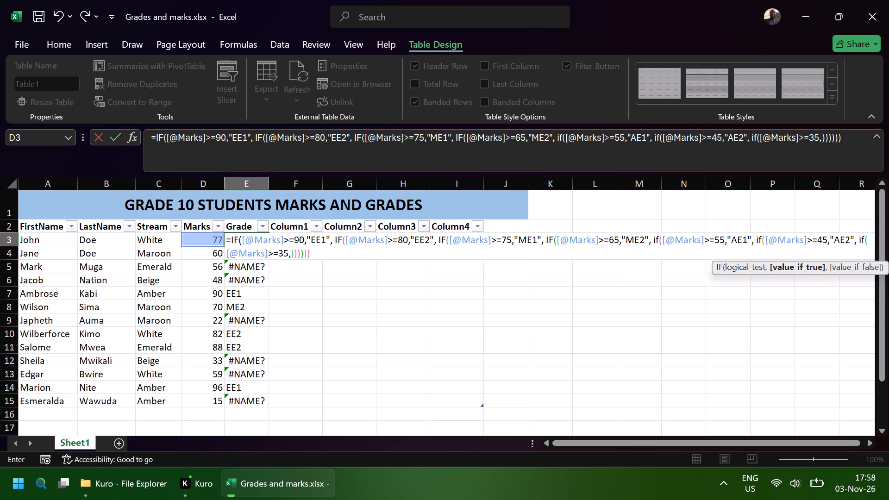
pyautogui.hotkey('shift', '"')
pyautogui.hotkey('shift', 'b')
pyautogui.hotkey('shift', 'e')
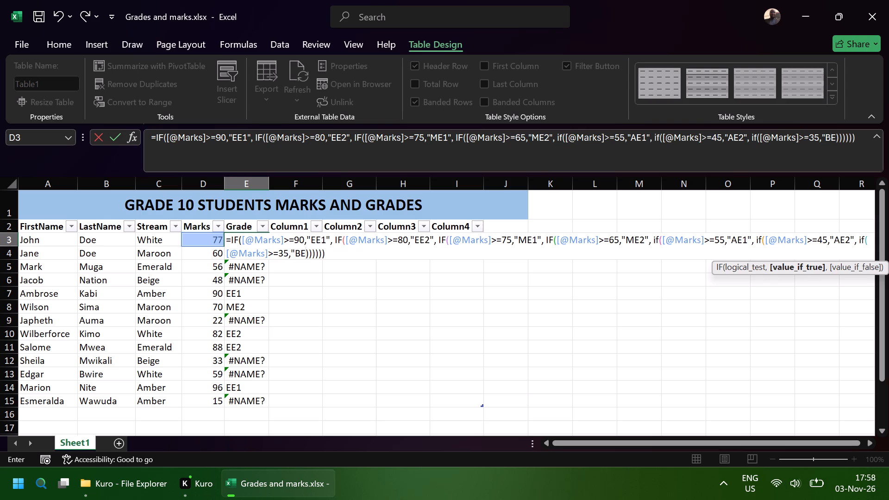
pyautogui.press('1')
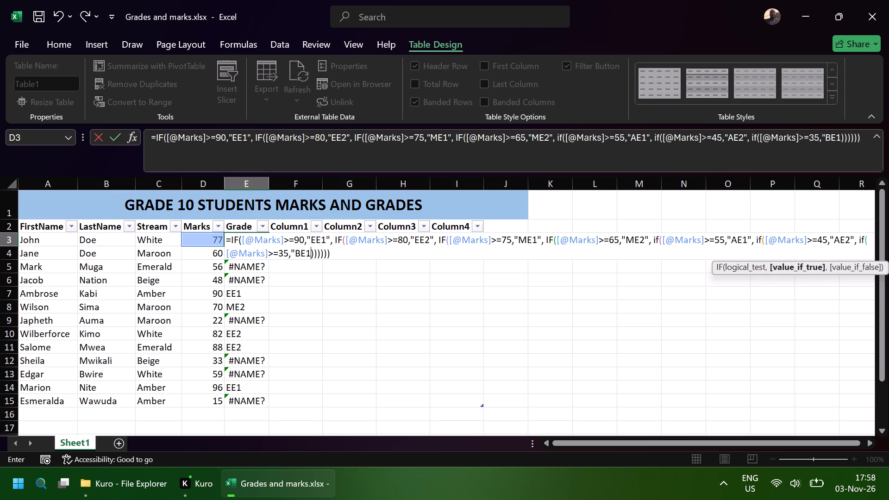
pyautogui.hotkey('shift', '"')
pyautogui.hotkey('shift', ')')
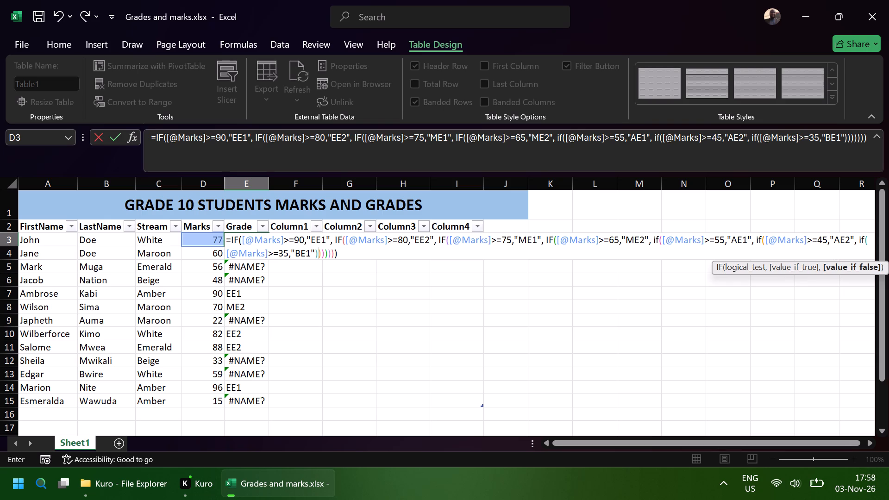
pyautogui.click(316, 256)
pyautogui.write(',')
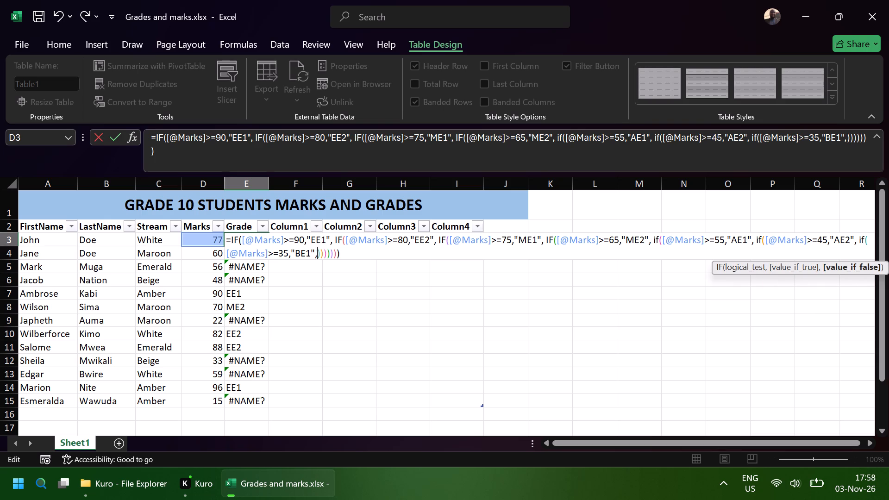
pyautogui.press('space')
pyautogui.write('if(')
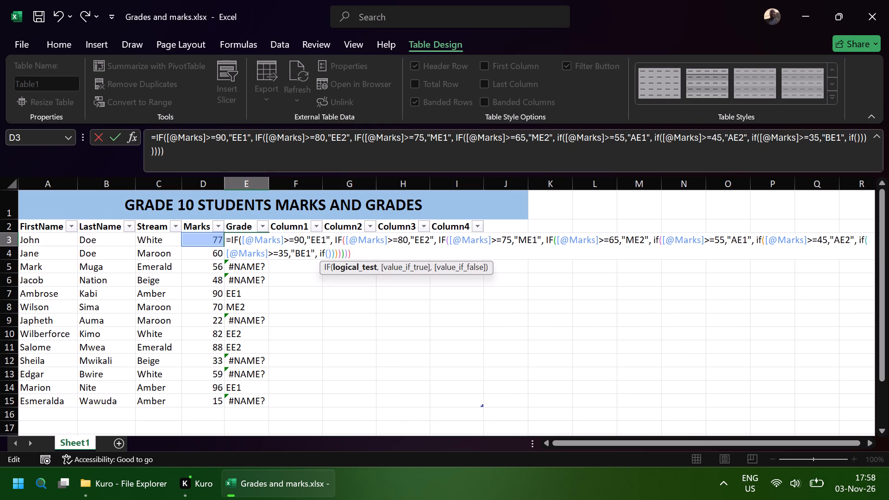
pyautogui.click(196, 243)
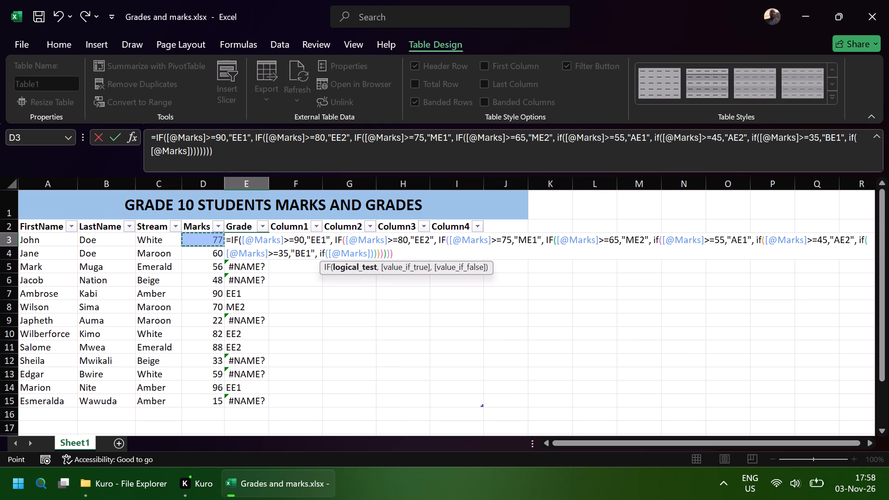
pyautogui.hotkey('shift', '>')
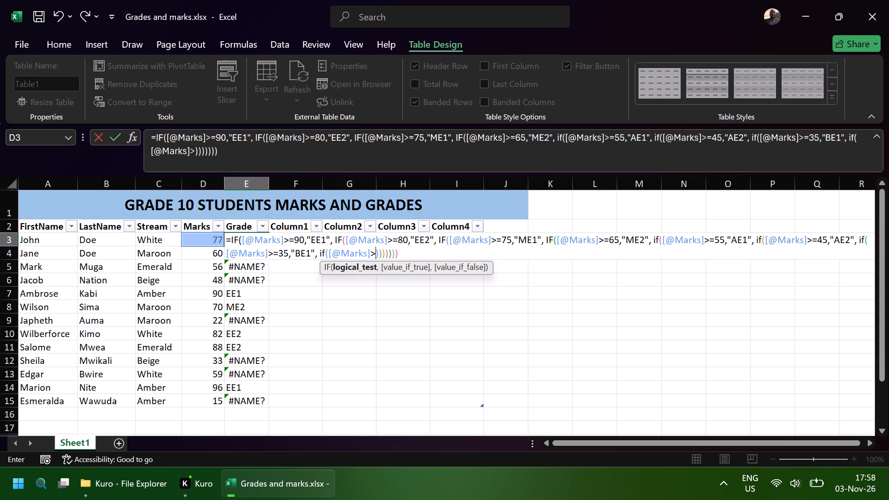
pyautogui.press('0')
# Fill in "BE2" as the value-if-true of the >0 IF, close its parenthesis and commit the Grade formula.
pyautogui.press(',')
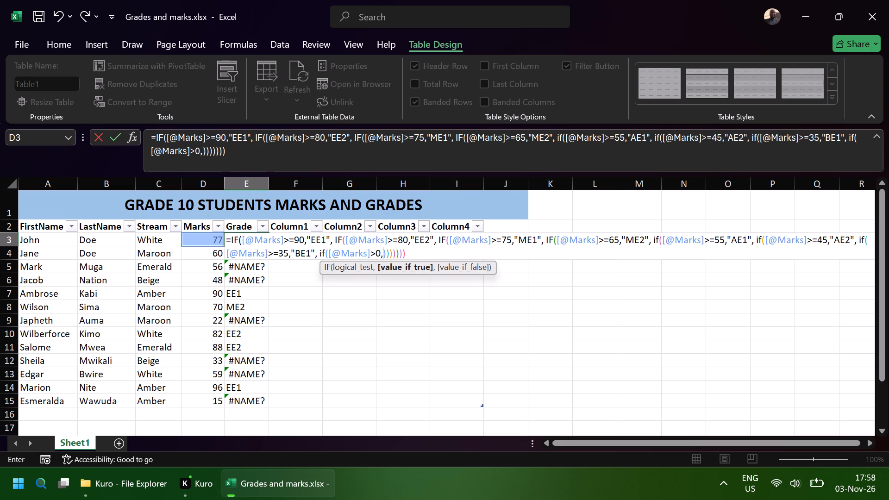
pyautogui.hotkey('shift', '"')
pyautogui.write('BE2')
pyautogui.hotkey('shift', '"')
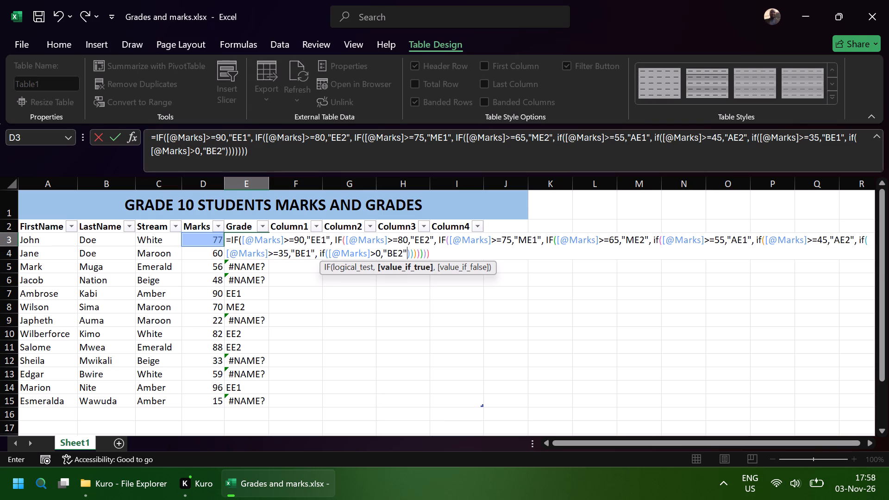
pyautogui.hotkey('shift', ')')
pyautogui.press('Return')
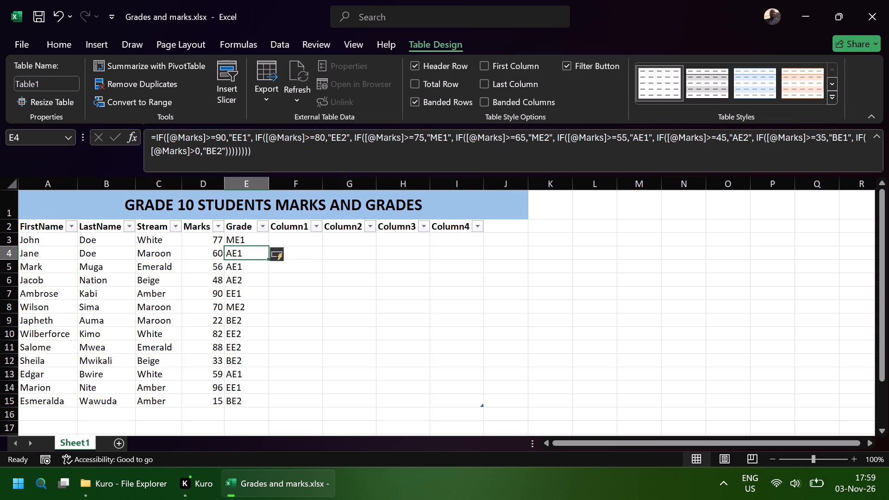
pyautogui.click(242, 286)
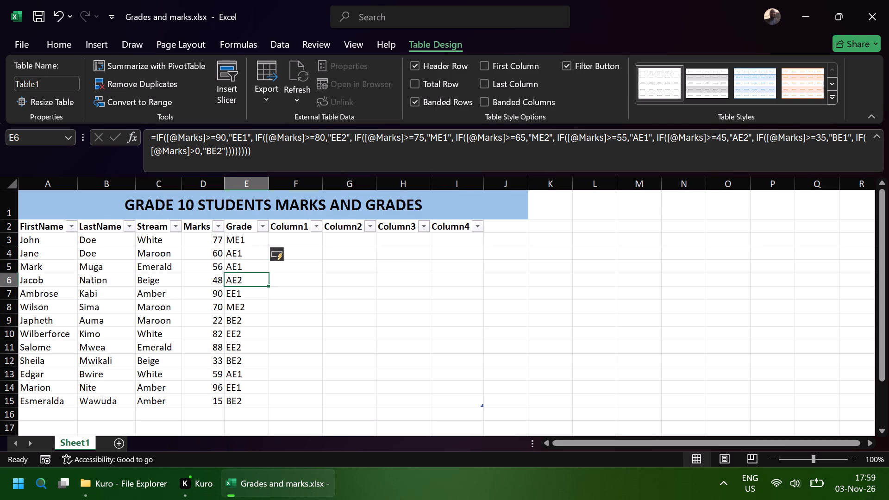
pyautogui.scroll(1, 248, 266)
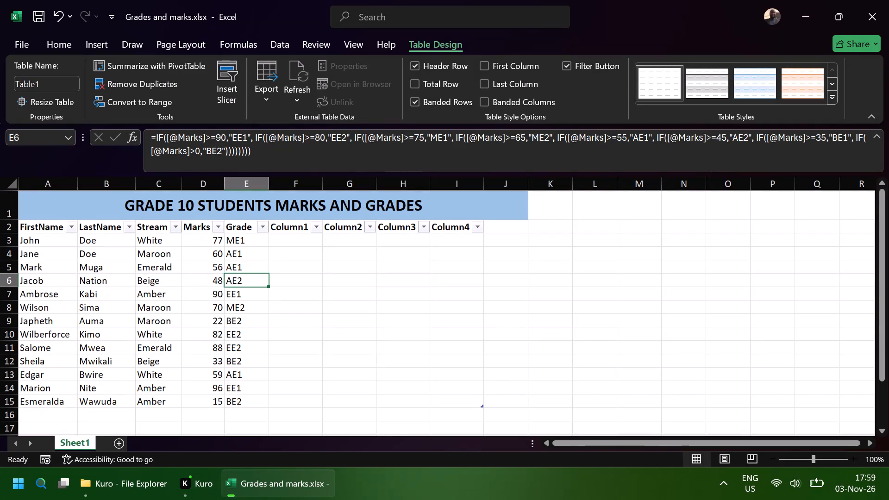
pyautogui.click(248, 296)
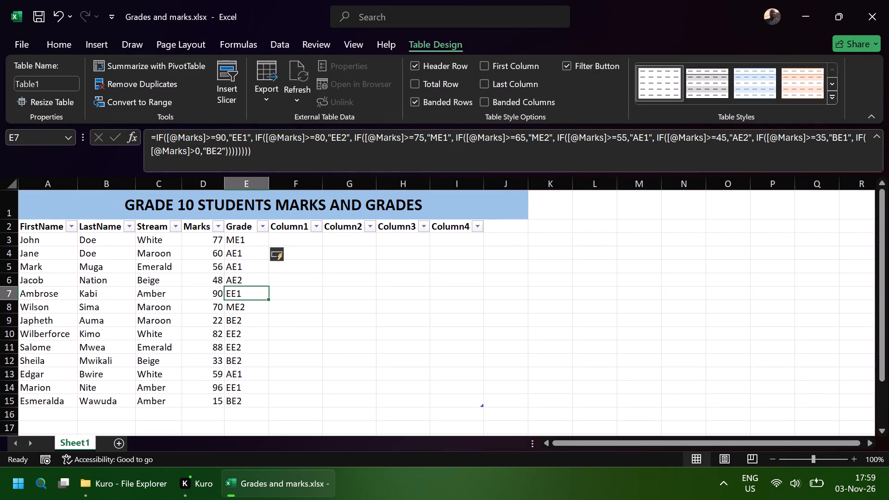
# Add a student in row 16 with first name Samson, a last name, stream Beige and marks 98.
pyautogui.scroll(-1, 215, 265)
pyautogui.click(36, 387)
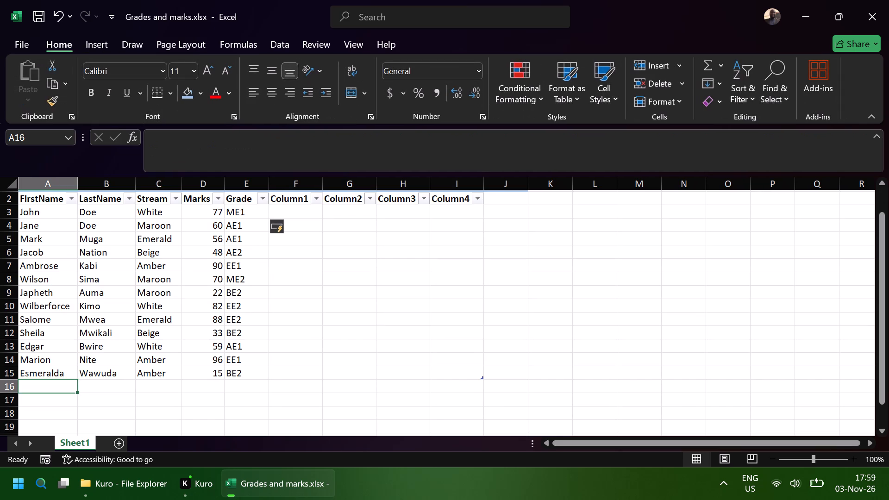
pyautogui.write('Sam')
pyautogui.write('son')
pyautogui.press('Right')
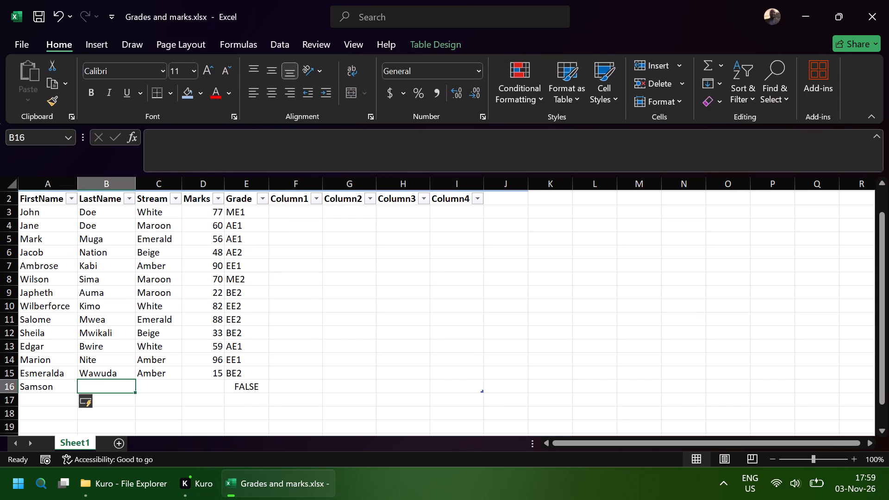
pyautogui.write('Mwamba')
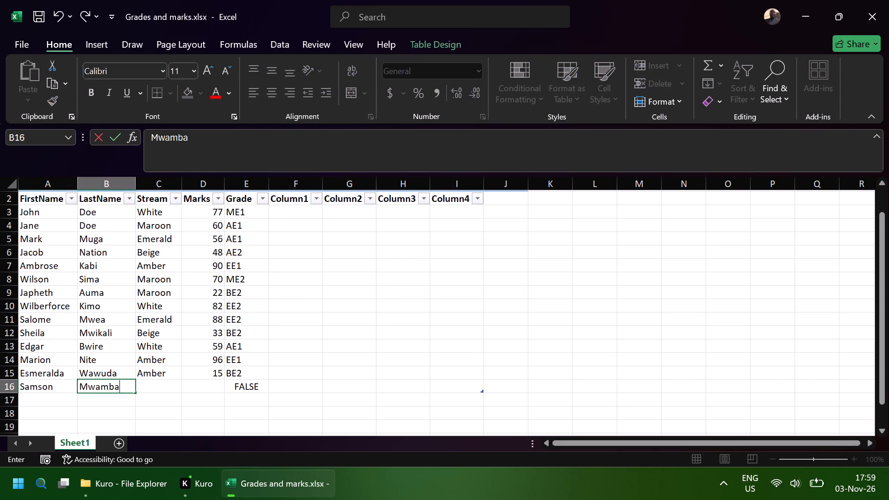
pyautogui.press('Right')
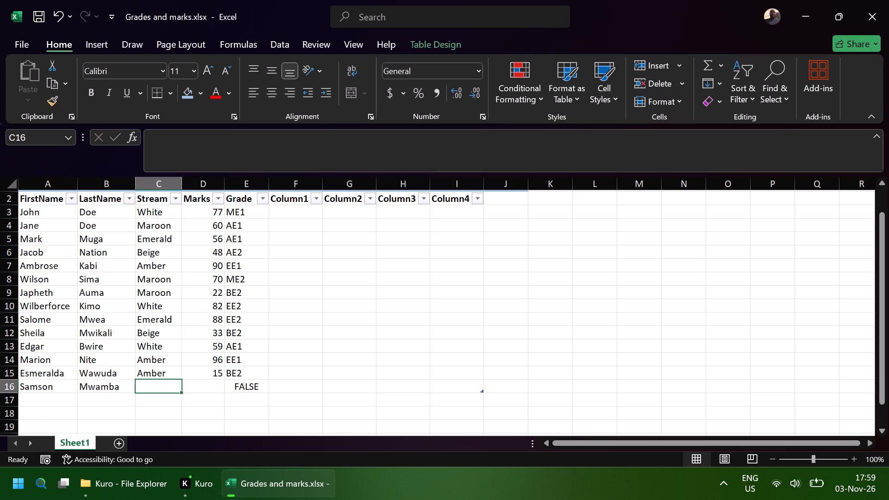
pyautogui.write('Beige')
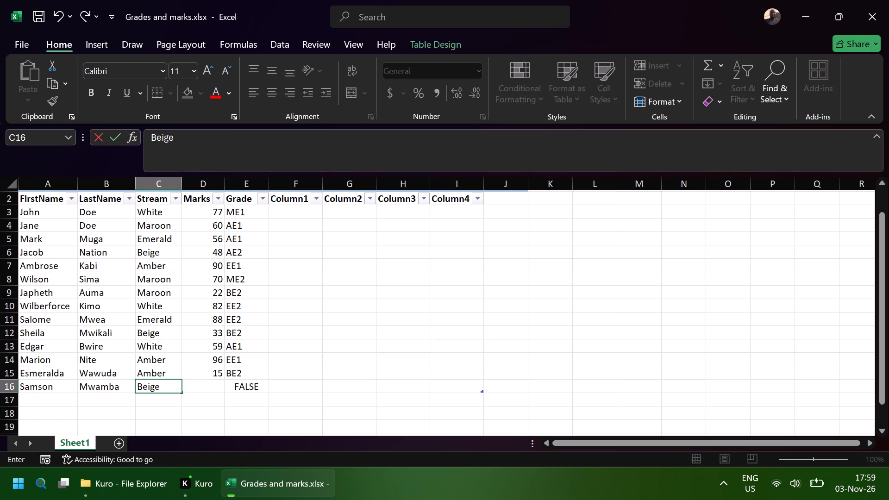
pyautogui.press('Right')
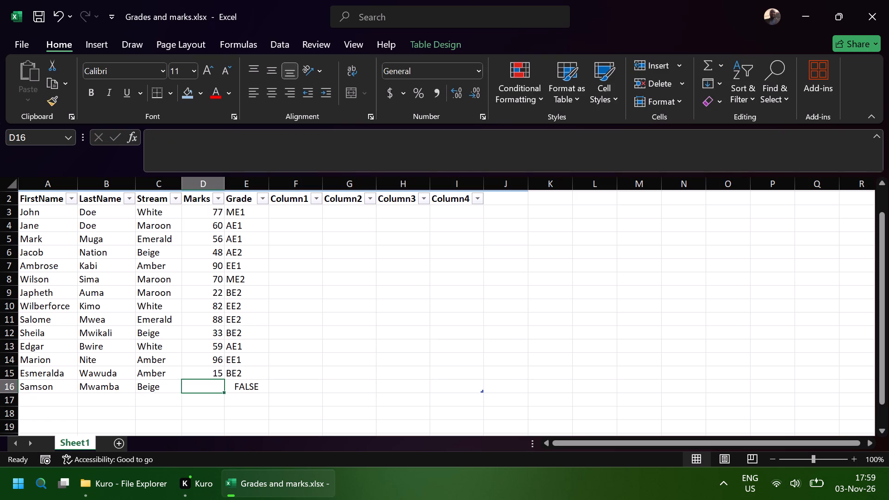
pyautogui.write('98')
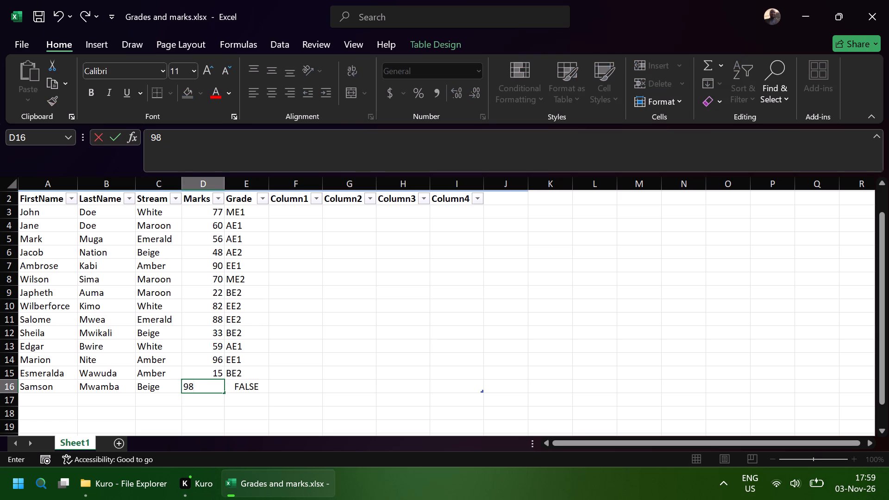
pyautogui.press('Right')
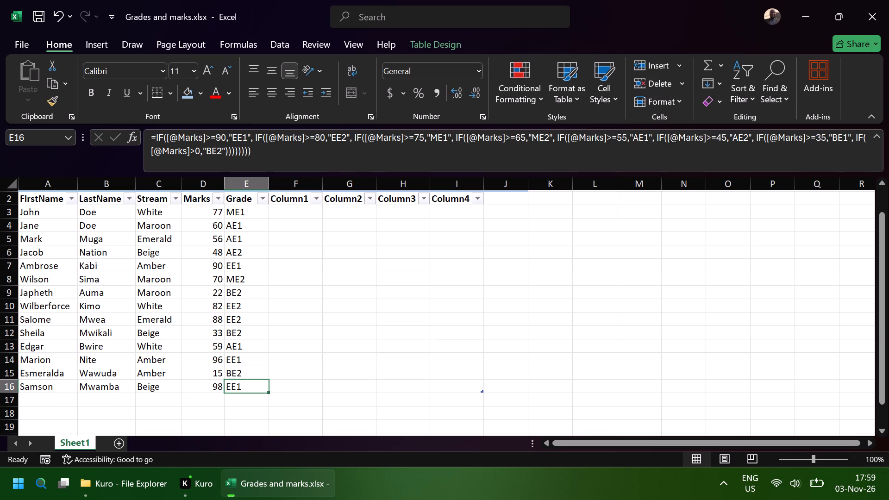
# Add a student in row 17 with first name Keith, a last name, stream Maroon and marks 64.
pyautogui.click(40, 400)
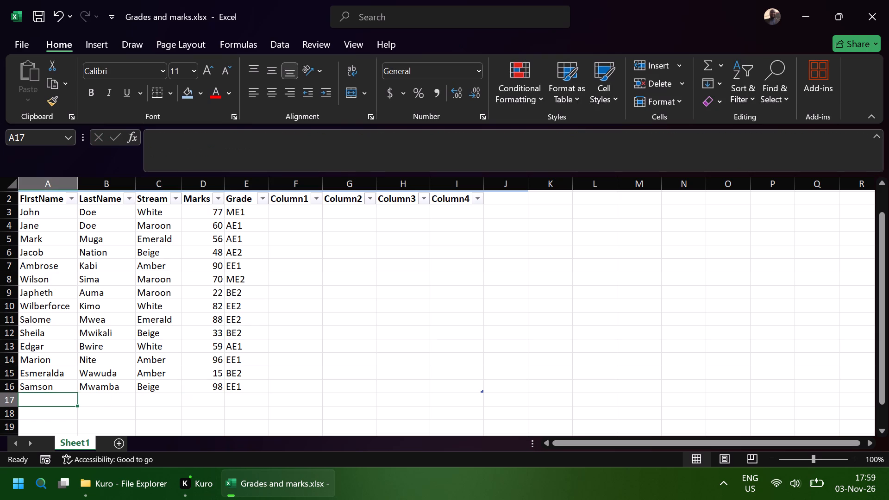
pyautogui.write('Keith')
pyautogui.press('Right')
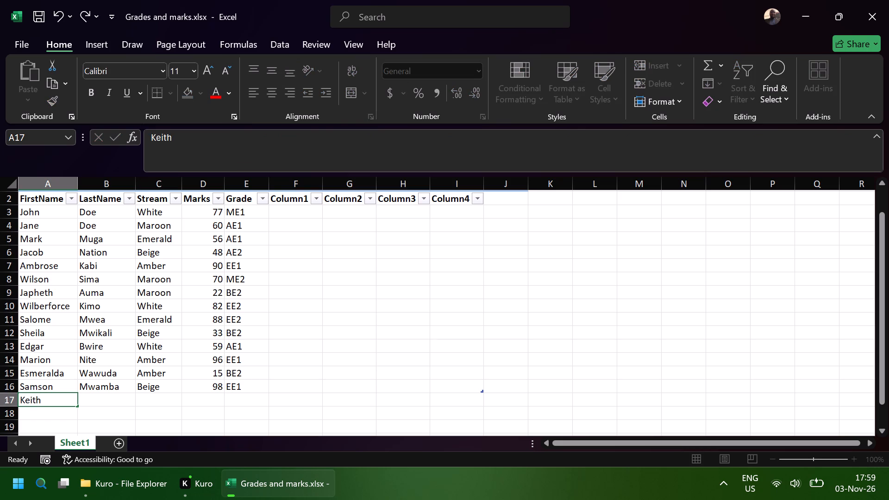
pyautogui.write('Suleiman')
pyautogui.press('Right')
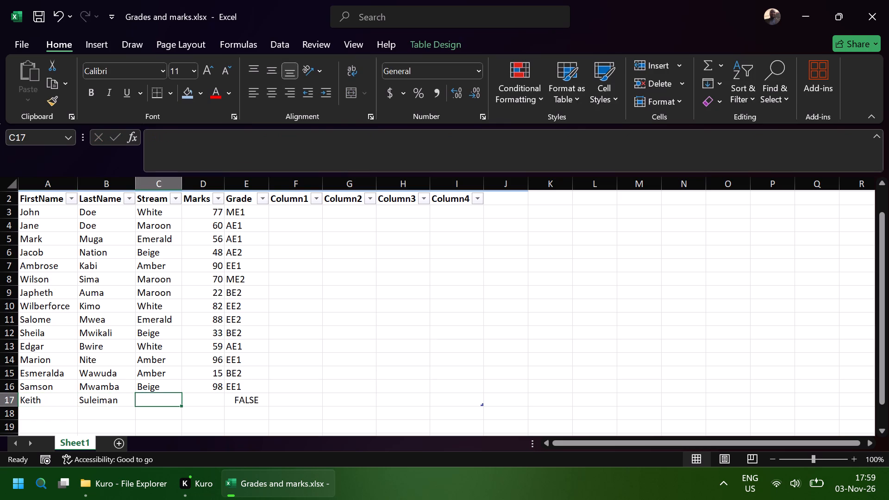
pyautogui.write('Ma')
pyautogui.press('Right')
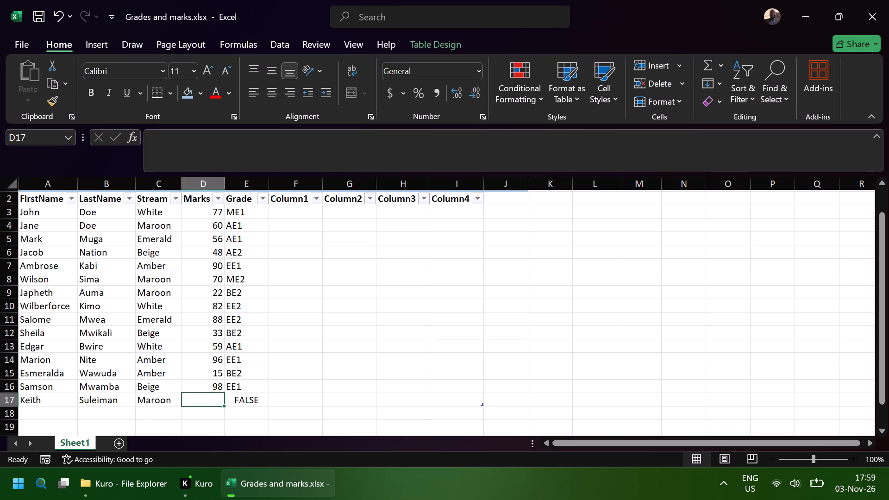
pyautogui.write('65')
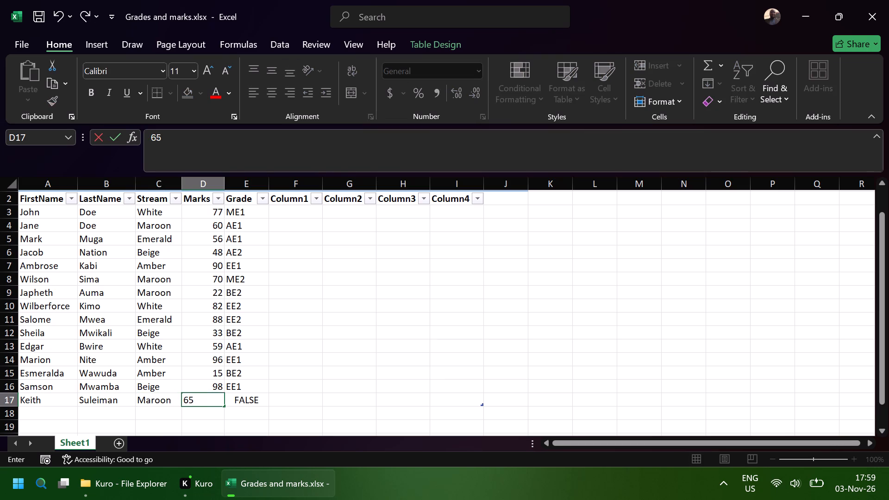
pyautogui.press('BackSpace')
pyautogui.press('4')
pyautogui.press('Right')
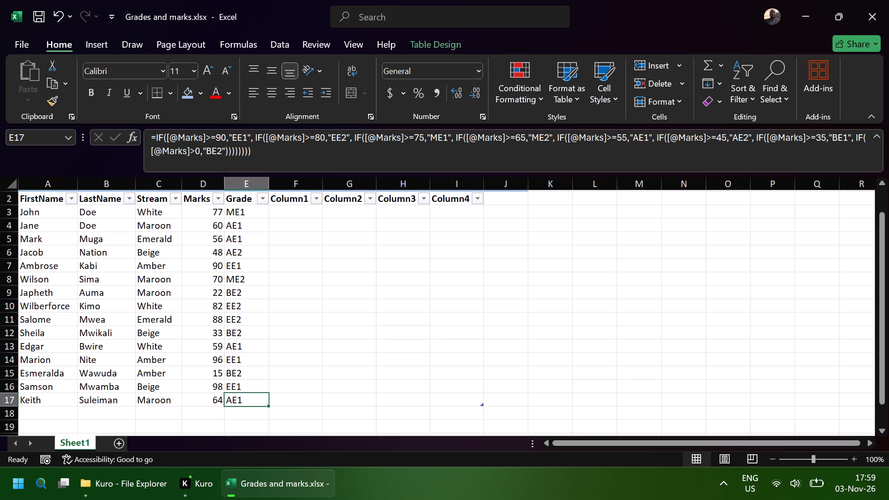
# Add a student in row 18 with first name Yakobo, a last name, stream Emerald and marks 79.
pyautogui.scroll(-1, 123, 335)
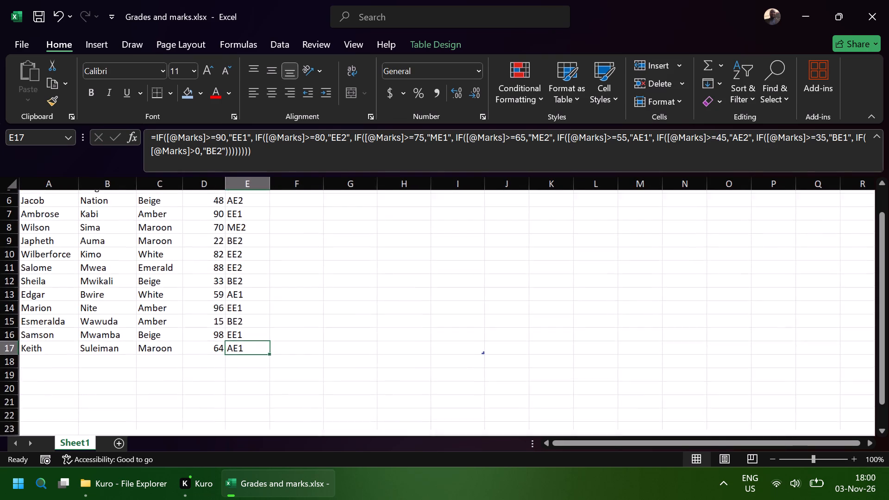
pyautogui.click(46, 353)
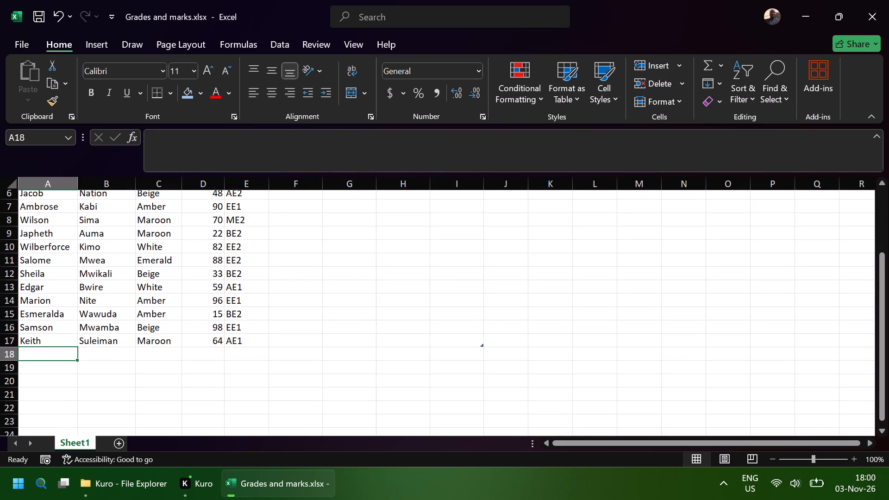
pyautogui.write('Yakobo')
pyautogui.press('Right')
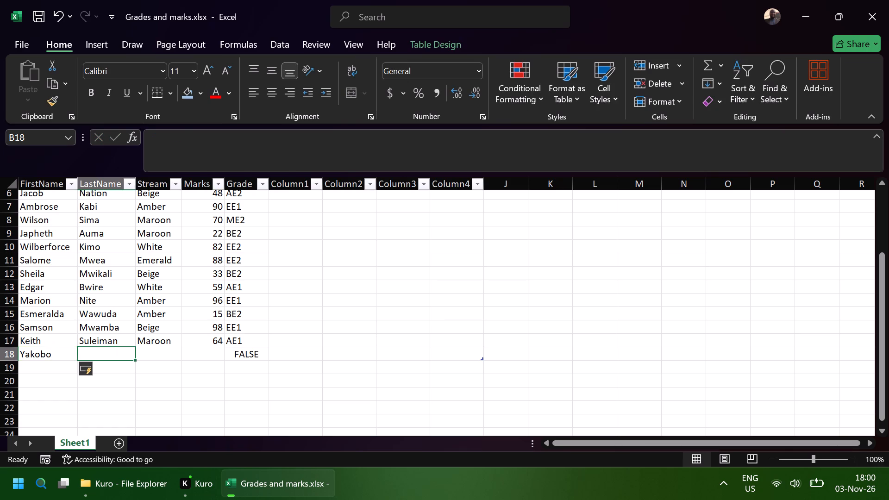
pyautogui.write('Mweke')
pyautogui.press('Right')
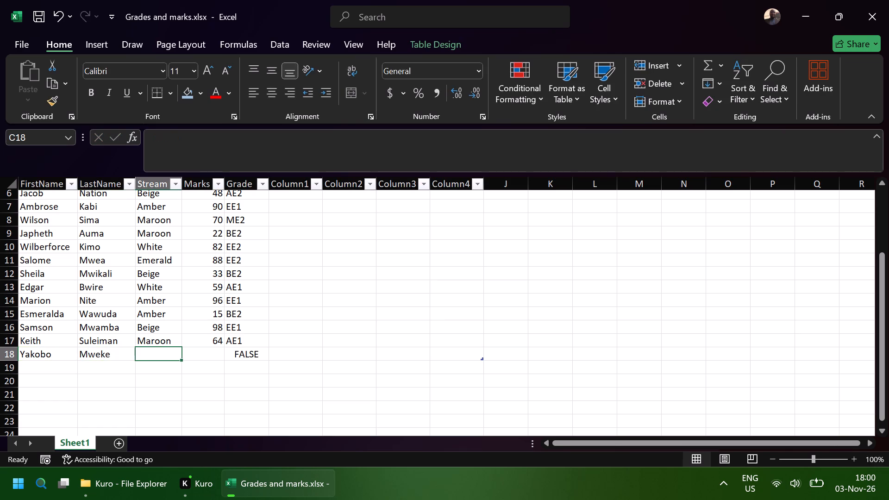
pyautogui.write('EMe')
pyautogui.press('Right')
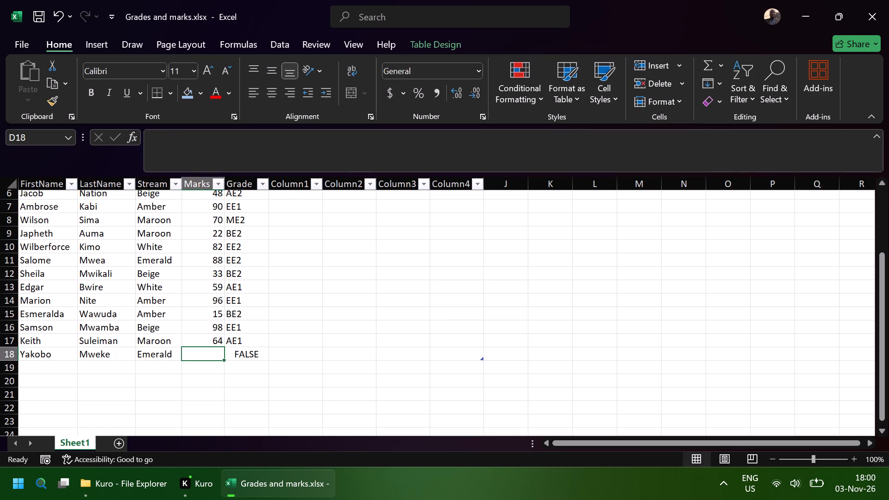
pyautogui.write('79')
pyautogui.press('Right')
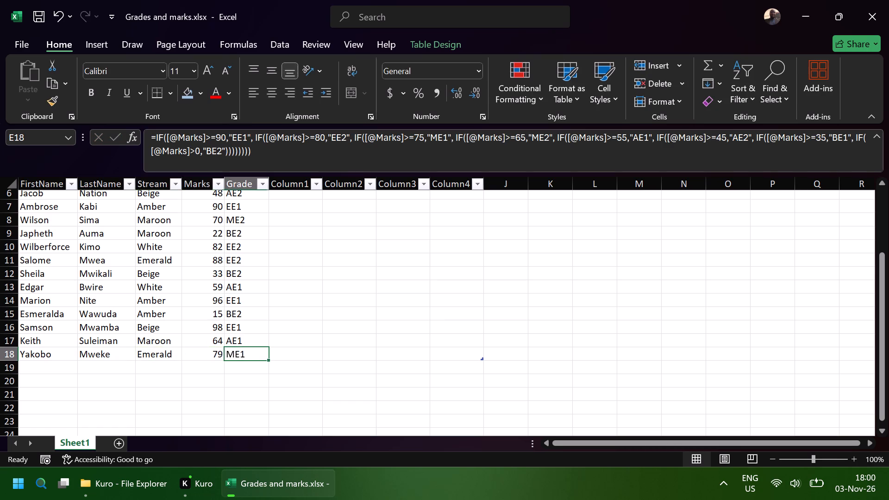
# Add a student in row 19 with first name Albert, a last name, stream White and marks 44.
pyautogui.scroll(-1, 125, 368)
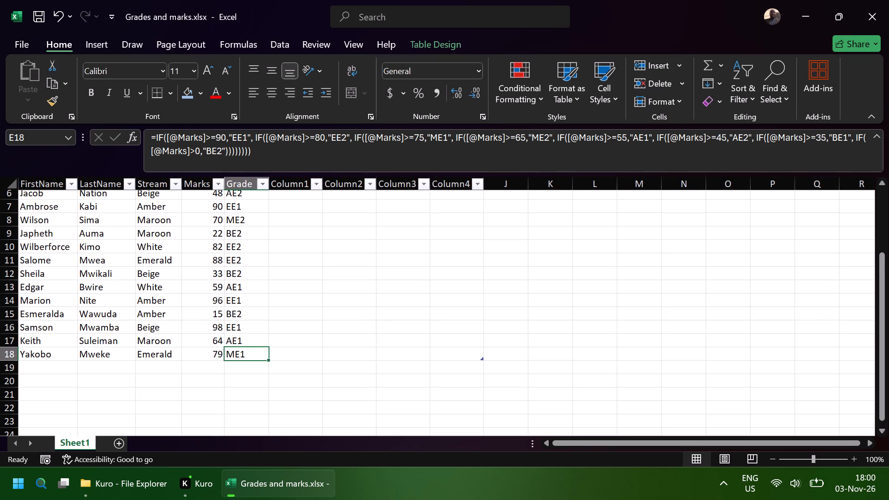
pyautogui.click(31, 364)
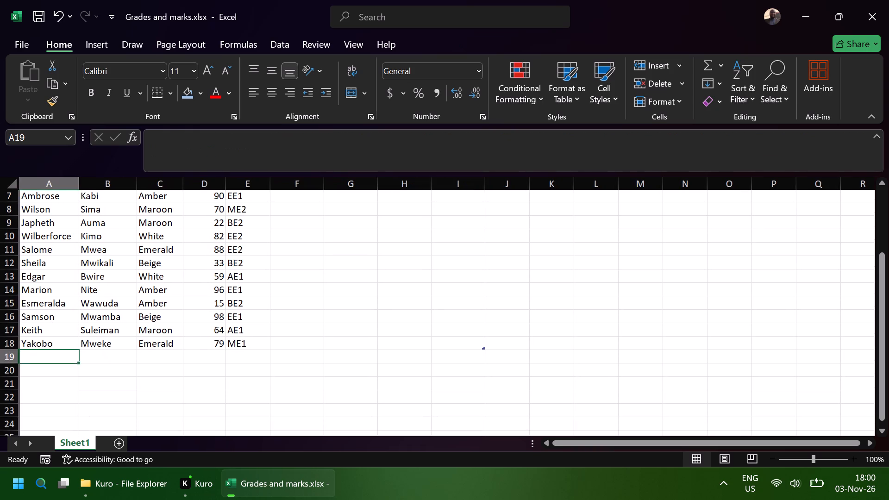
pyautogui.hscroll(1, 83, 357)
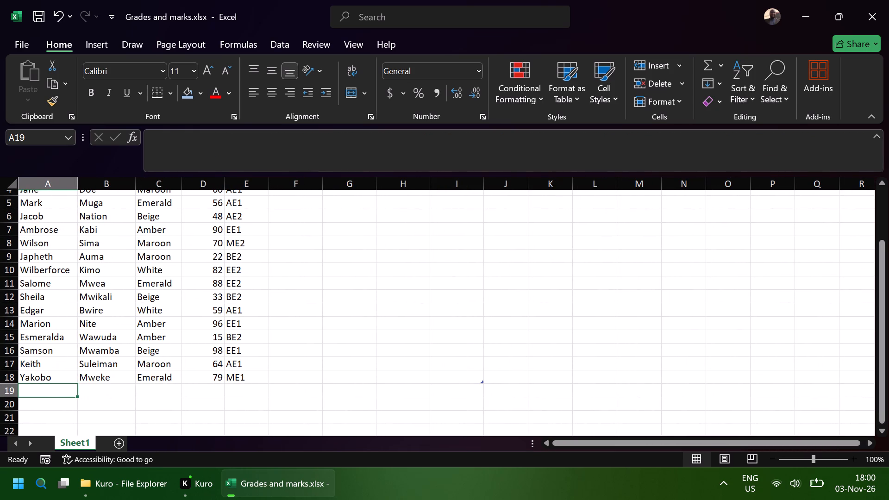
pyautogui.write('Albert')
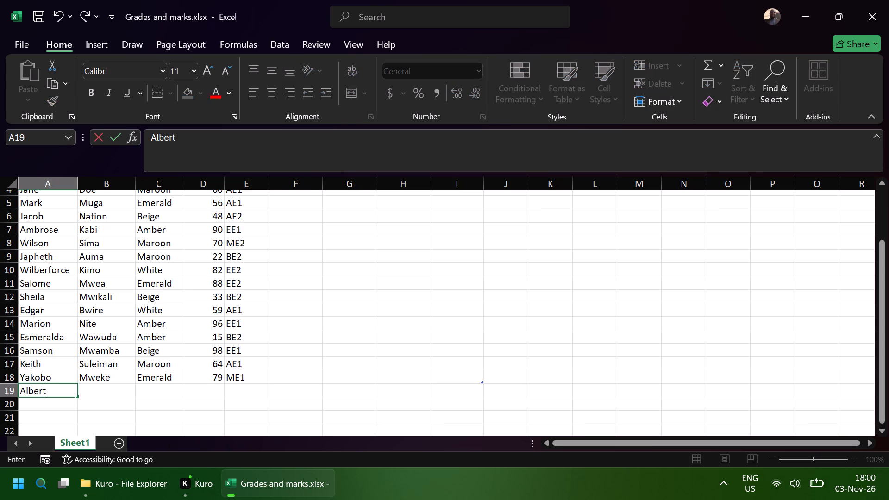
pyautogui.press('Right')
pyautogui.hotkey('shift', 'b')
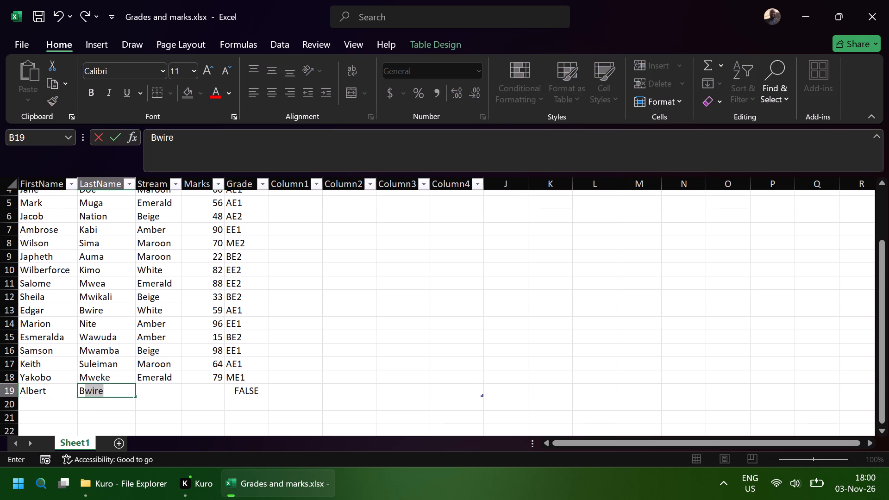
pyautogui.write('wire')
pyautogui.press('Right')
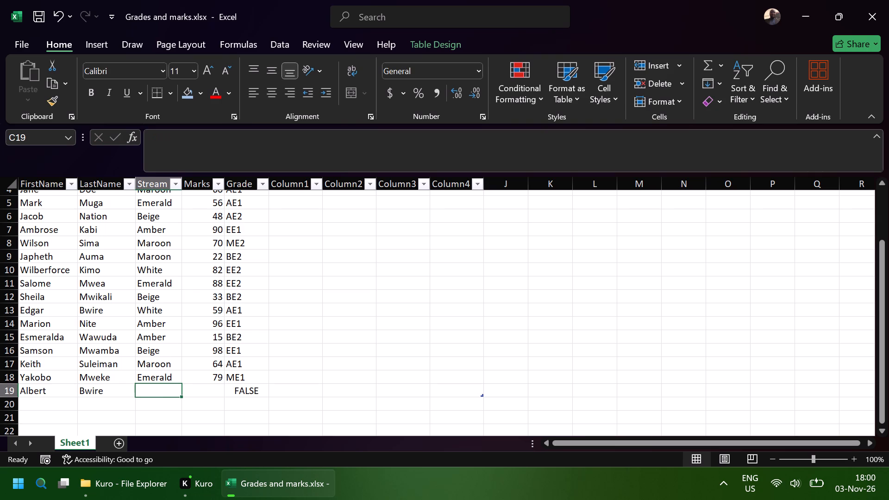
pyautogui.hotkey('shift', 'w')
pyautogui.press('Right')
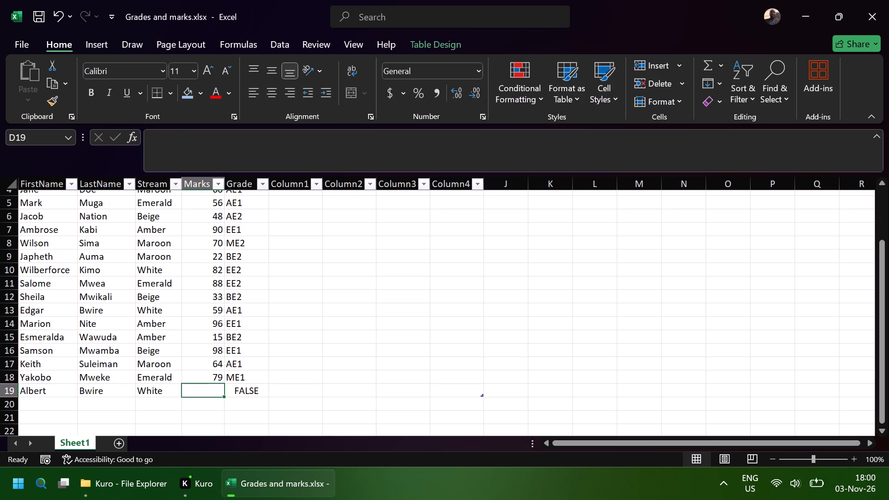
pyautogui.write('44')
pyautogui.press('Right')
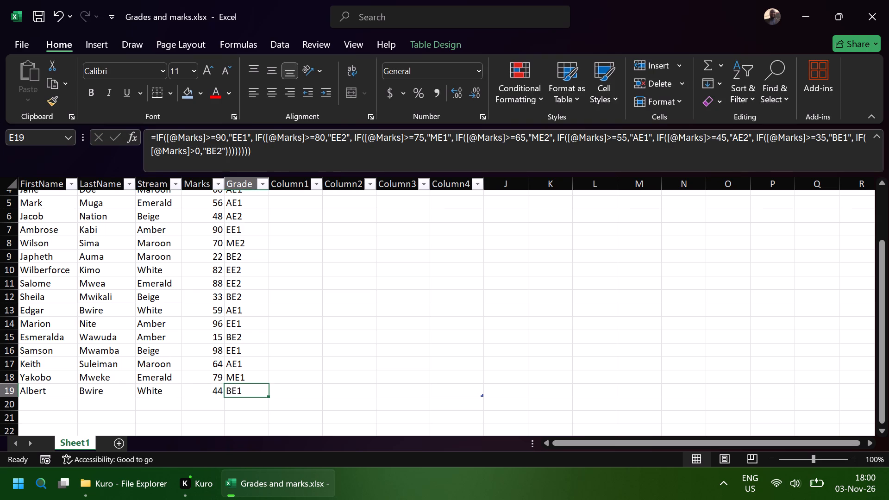
# Add a student in row 20 with first name Saida, a last name, stream White and marks 50.
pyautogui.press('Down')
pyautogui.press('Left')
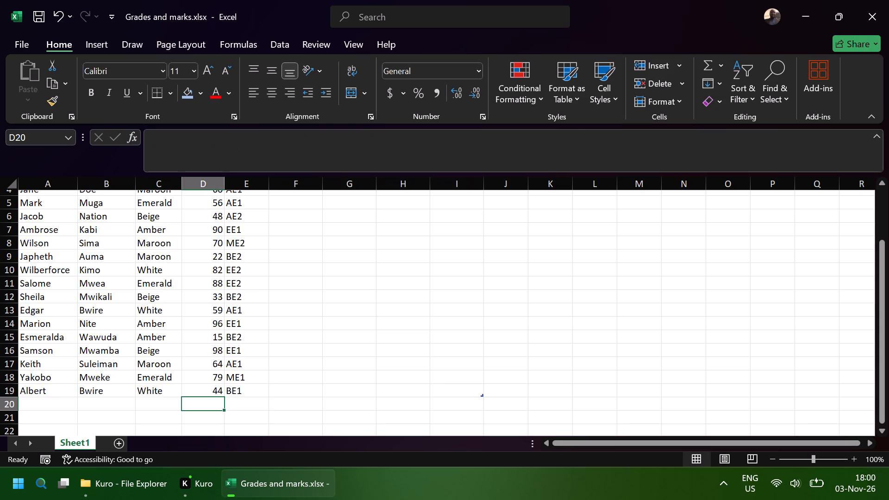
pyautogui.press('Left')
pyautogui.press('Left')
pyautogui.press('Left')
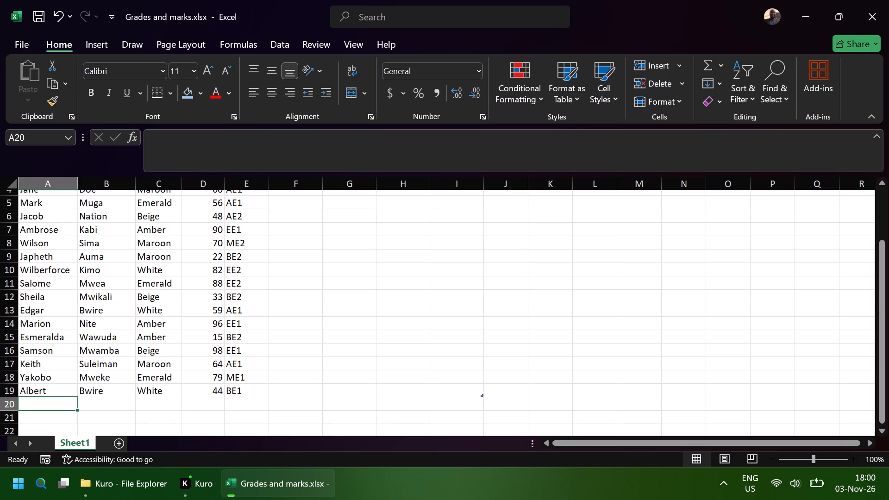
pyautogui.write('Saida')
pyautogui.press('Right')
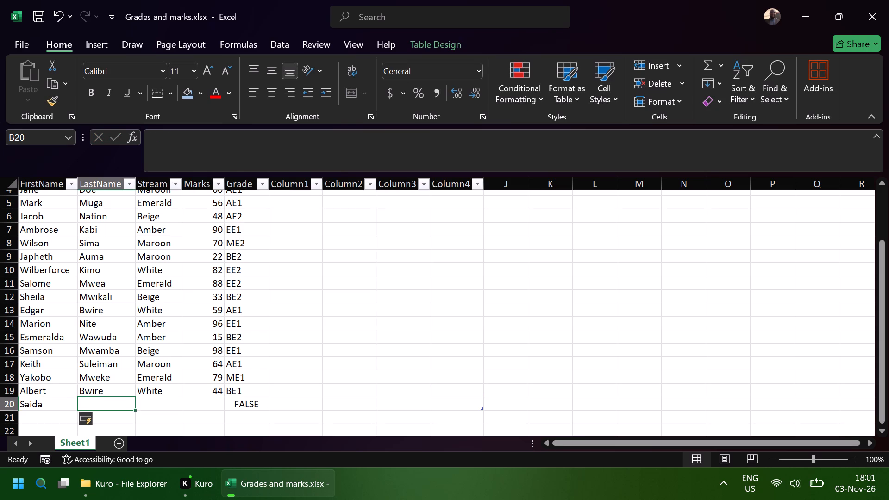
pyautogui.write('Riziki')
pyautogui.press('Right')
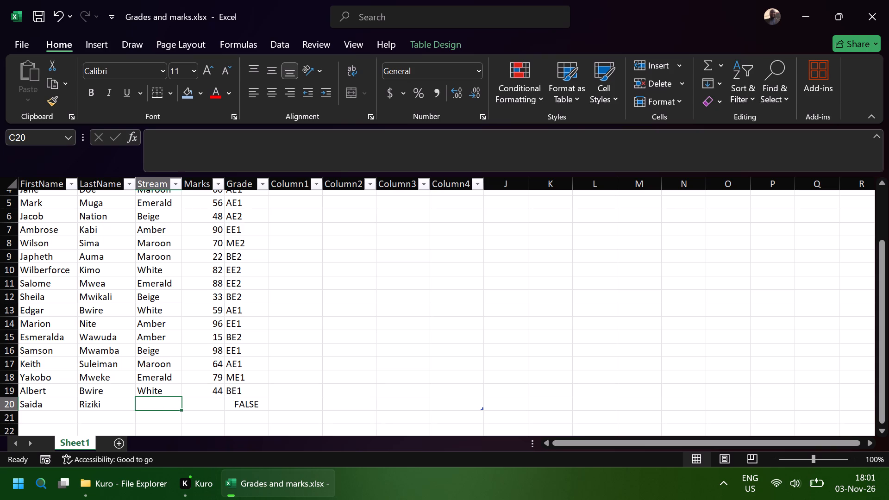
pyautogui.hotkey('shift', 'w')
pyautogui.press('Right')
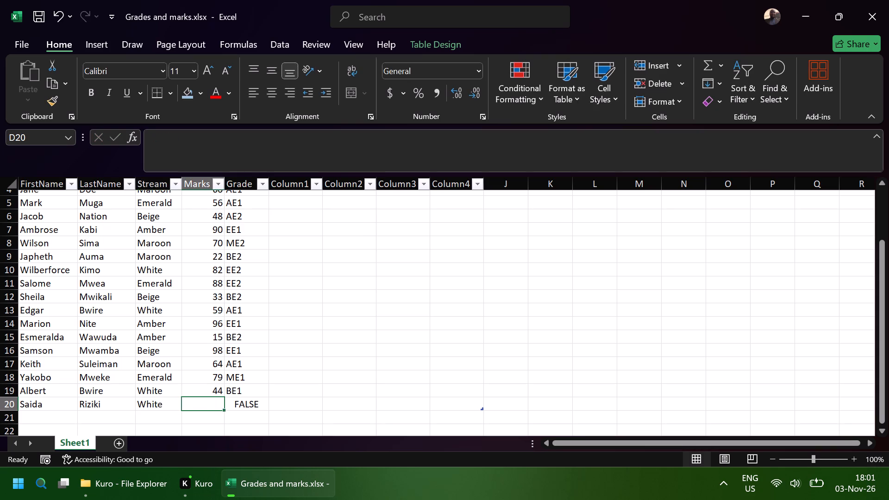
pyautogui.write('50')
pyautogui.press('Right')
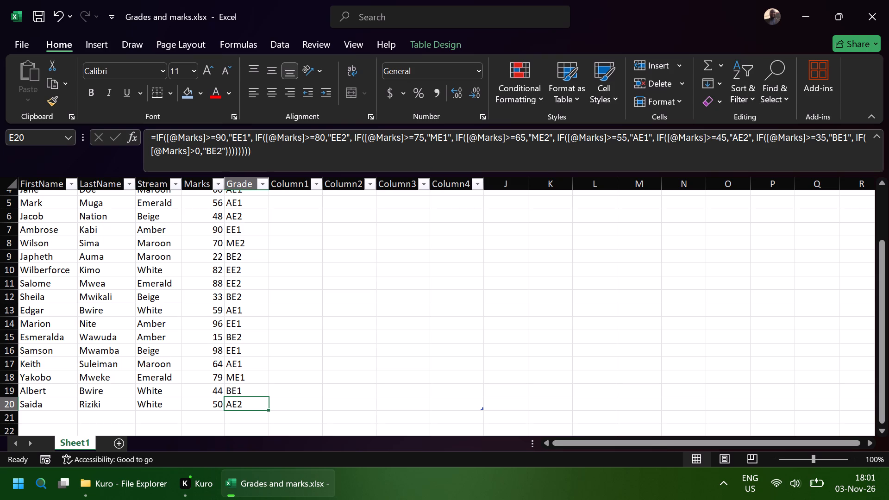
# Save the workbook with the newly added student rows.
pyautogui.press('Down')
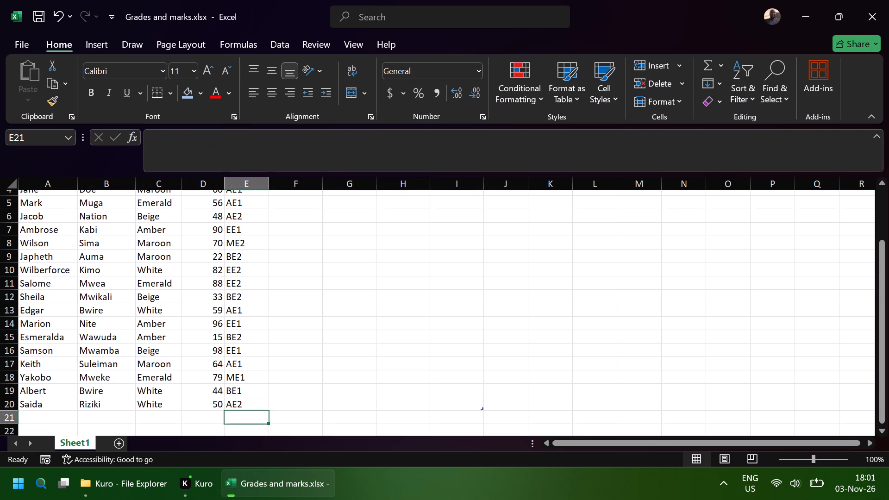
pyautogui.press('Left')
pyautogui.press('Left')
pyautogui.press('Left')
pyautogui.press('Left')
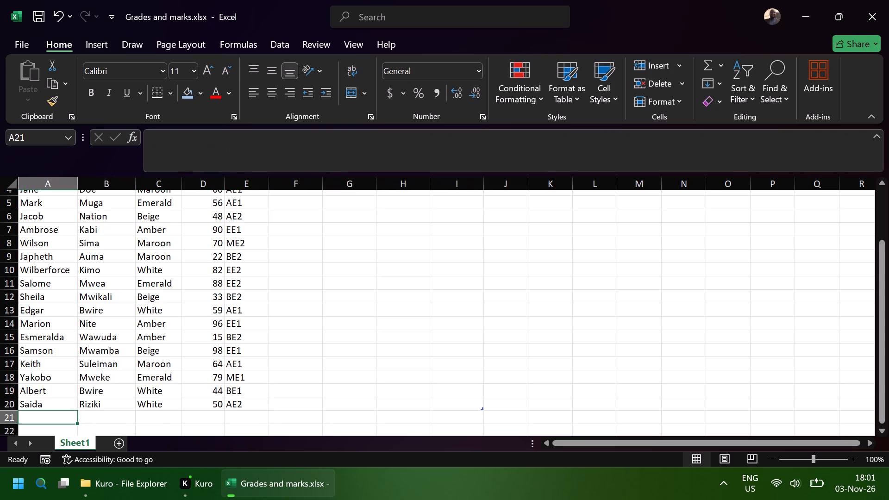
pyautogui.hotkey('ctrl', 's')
pyautogui.scroll(1, 326, 337)
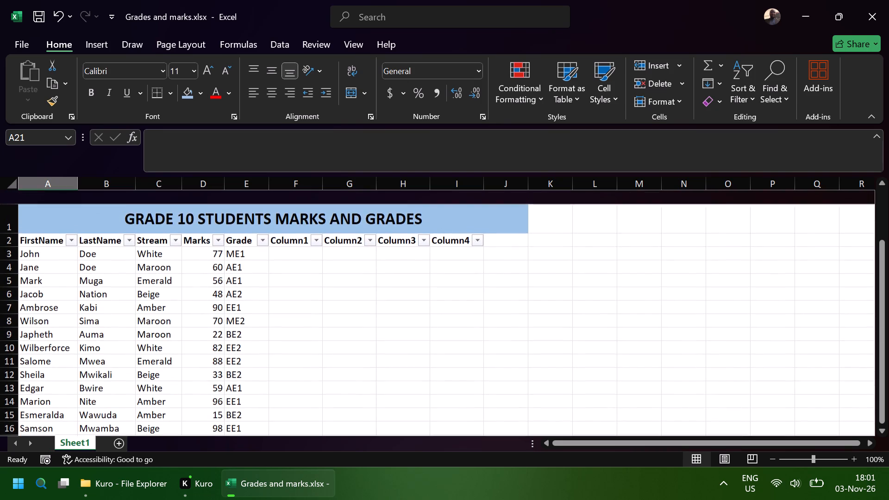
pyautogui.scroll(1, 326, 337)
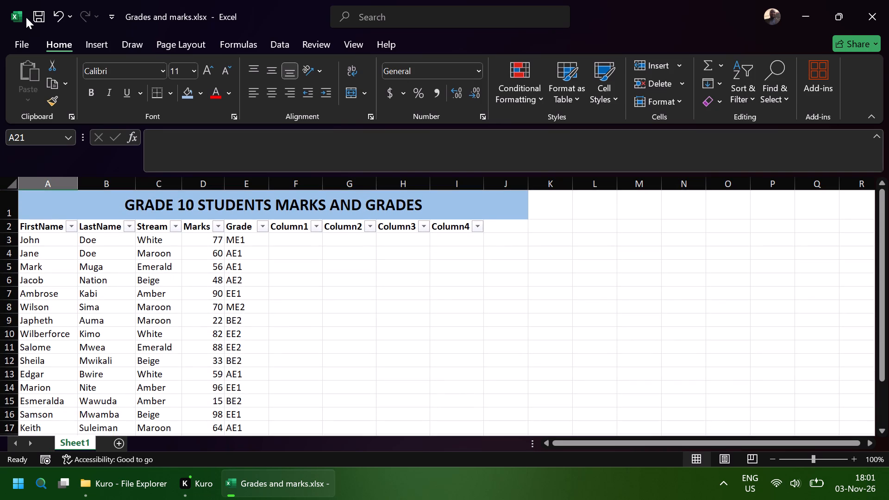
pyautogui.click(34, 17)
# Rename the Column1 table header in F2 as Mean Mark.
pyautogui.doubleClick(295, 226)
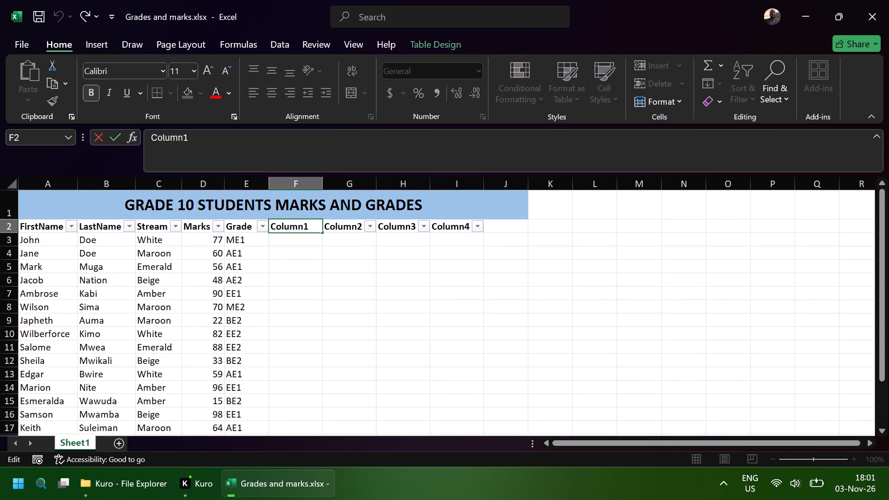
pyautogui.click(287, 262)
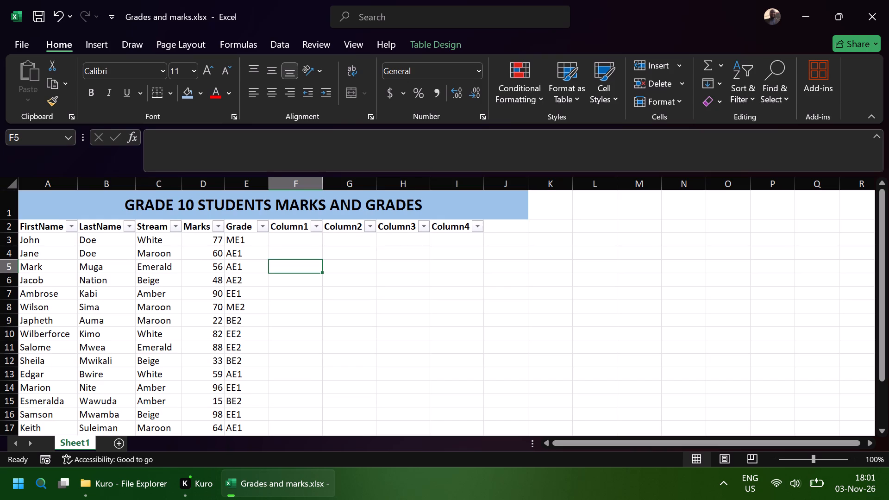
pyautogui.doubleClick(294, 228)
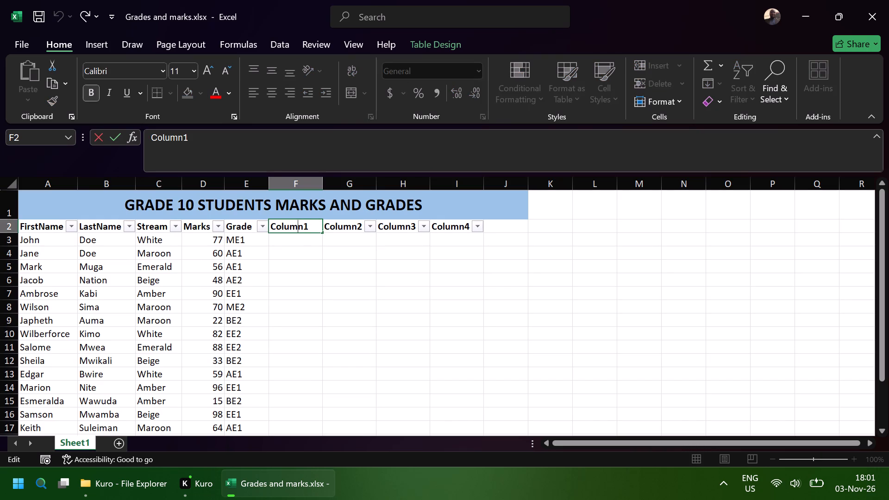
pyautogui.moveTo(313, 228); pyautogui.dragTo(268, 226)
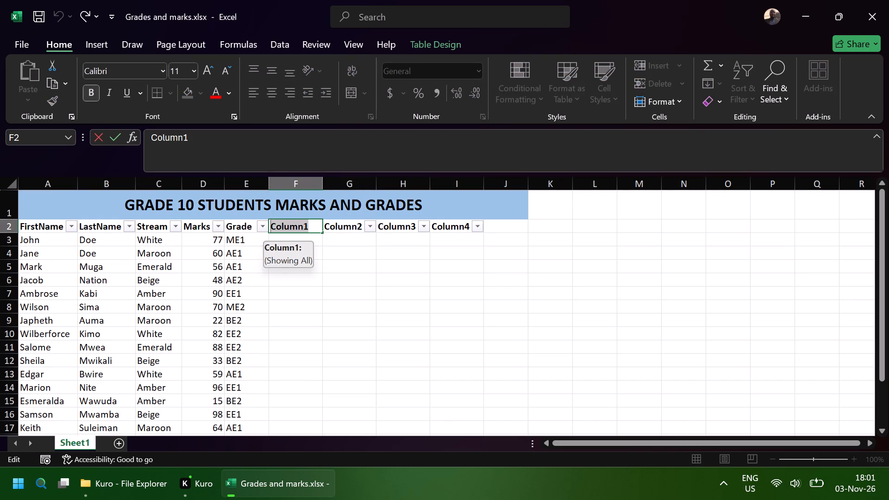
pyautogui.write('Mean')
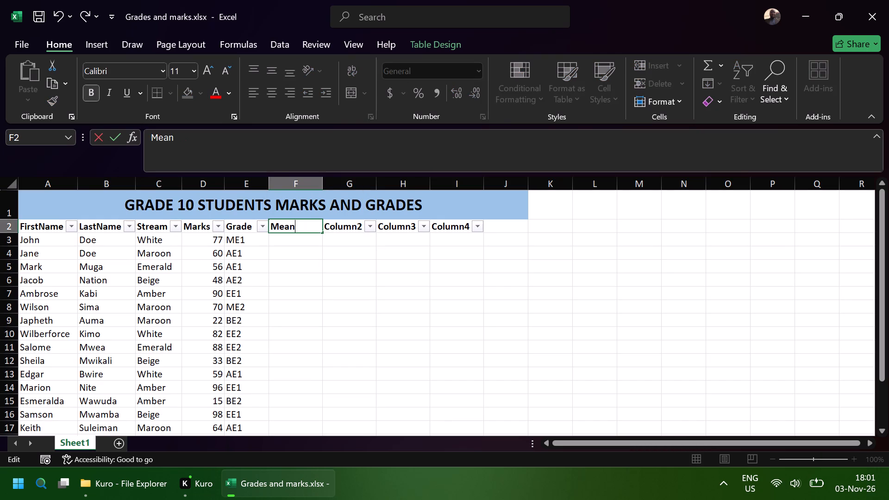
pyautogui.press('space')
pyautogui.write('Mark')
pyautogui.press('Right')
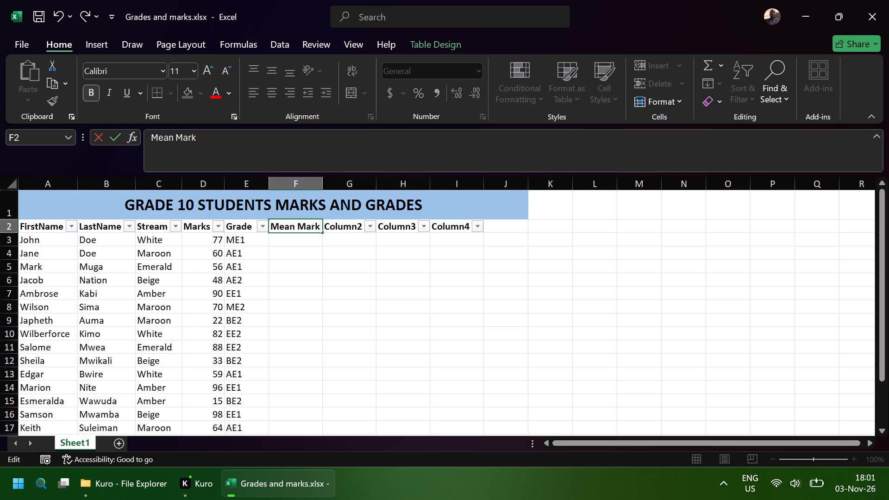
pyautogui.click(343, 224)
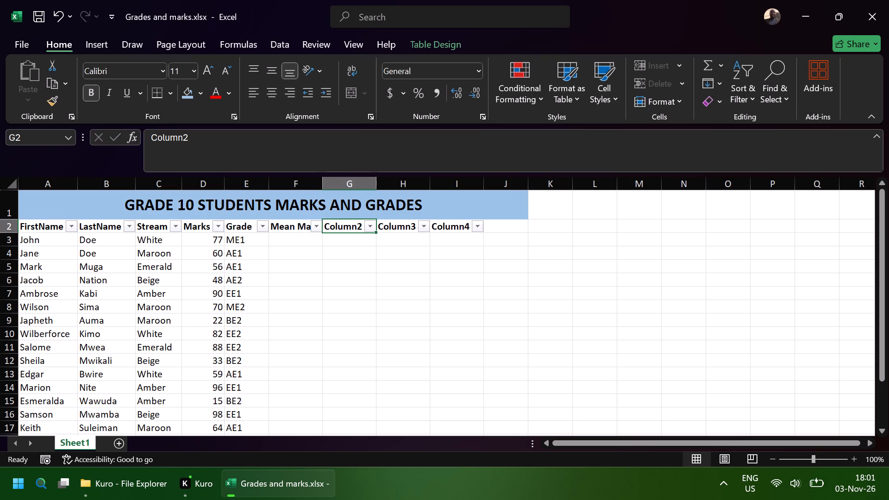
# Rename the Column2 table header in G2 as Mean Grade.
pyautogui.doubleClick(350, 225)
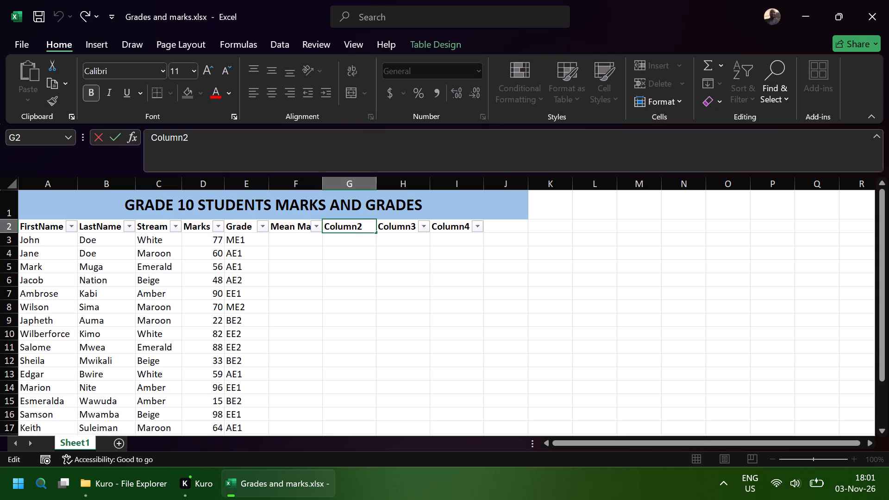
pyautogui.hotkey('ctrl', 'a')
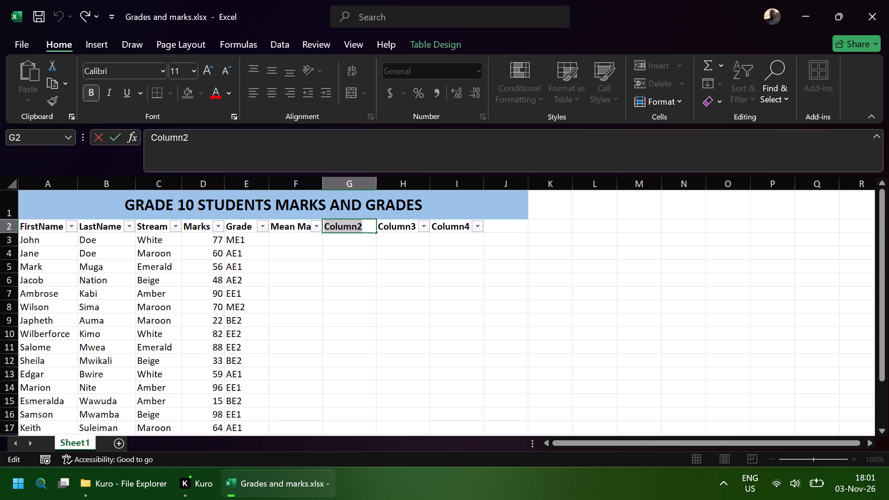
pyautogui.write('Mean')
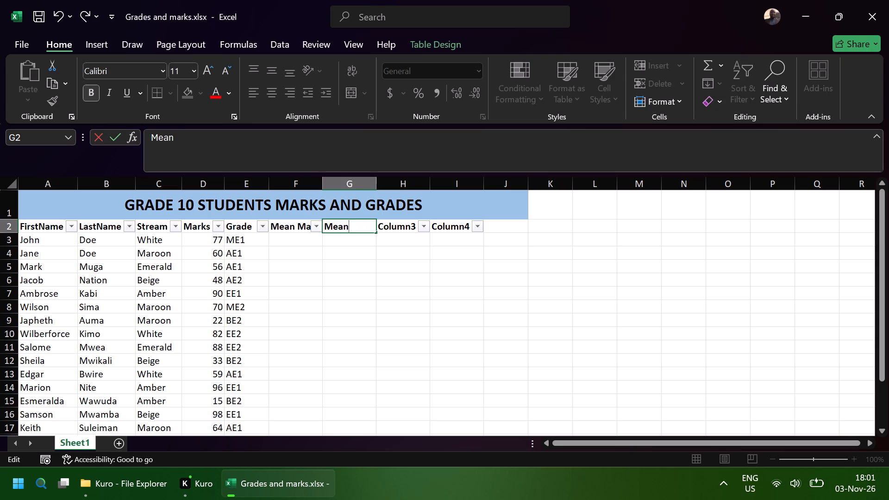
pyautogui.press('space')
pyautogui.write('Grade')
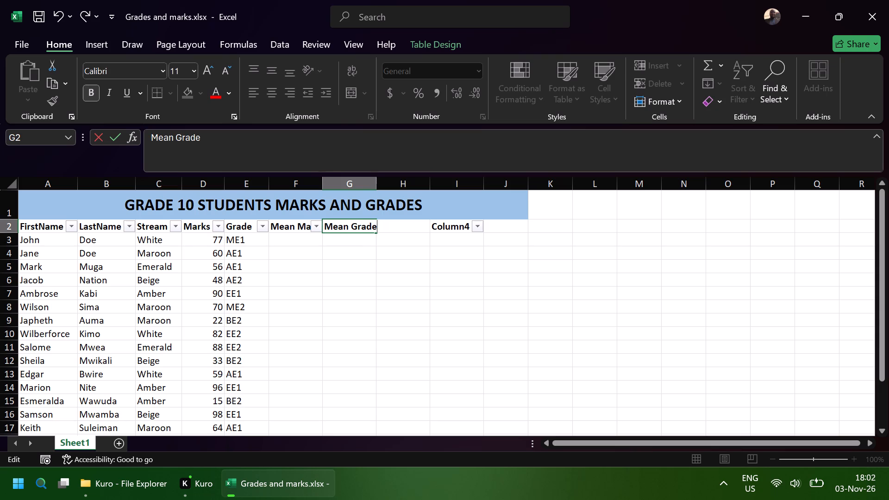
pyautogui.press('Right')
pyautogui.click(393, 247)
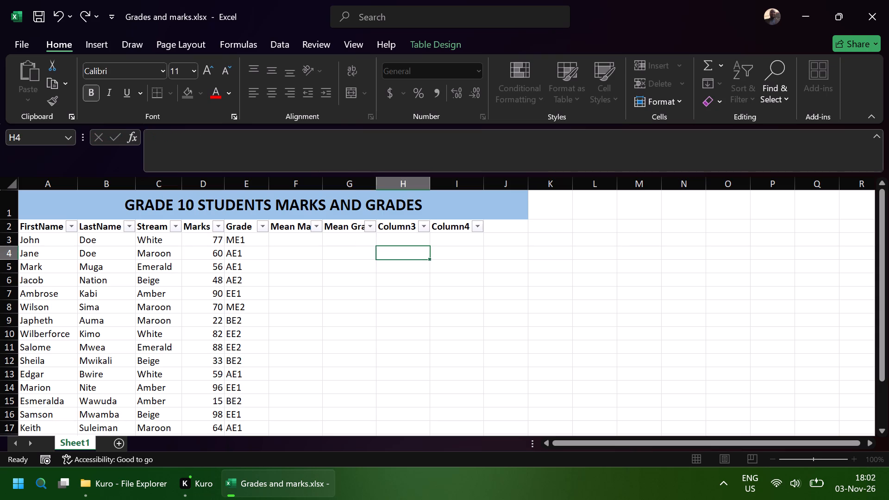
# Autofit the widths of columns G and F to their Mean Grade and Mean Mark headers.
pyautogui.doubleClick(376, 186)
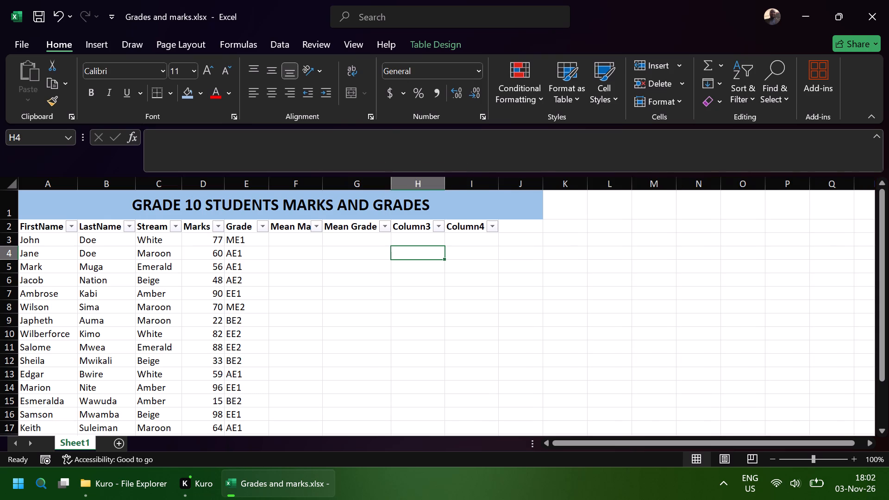
pyautogui.doubleClick(323, 185)
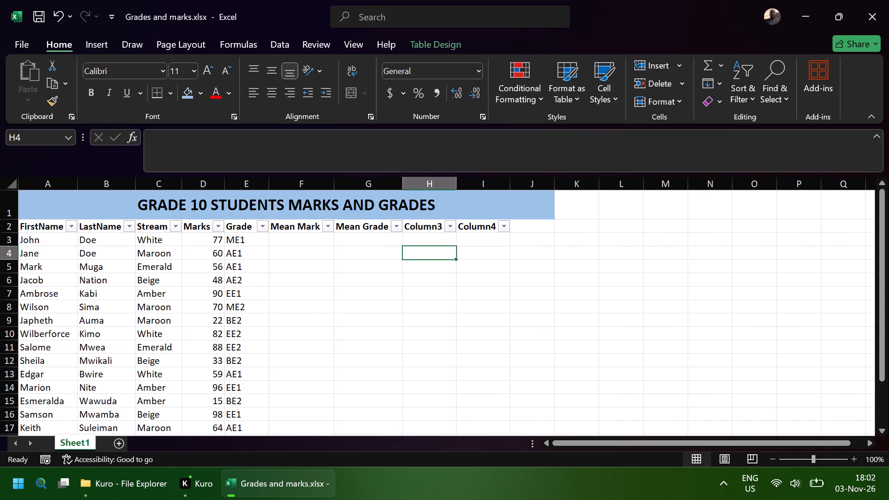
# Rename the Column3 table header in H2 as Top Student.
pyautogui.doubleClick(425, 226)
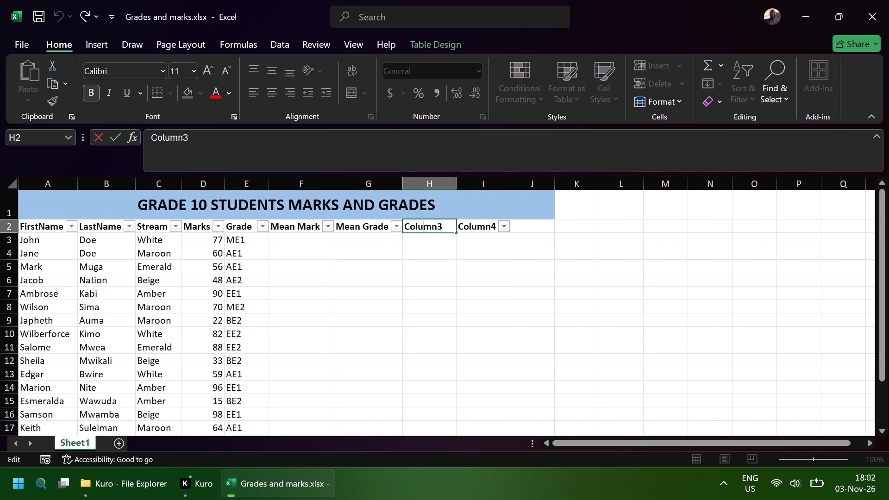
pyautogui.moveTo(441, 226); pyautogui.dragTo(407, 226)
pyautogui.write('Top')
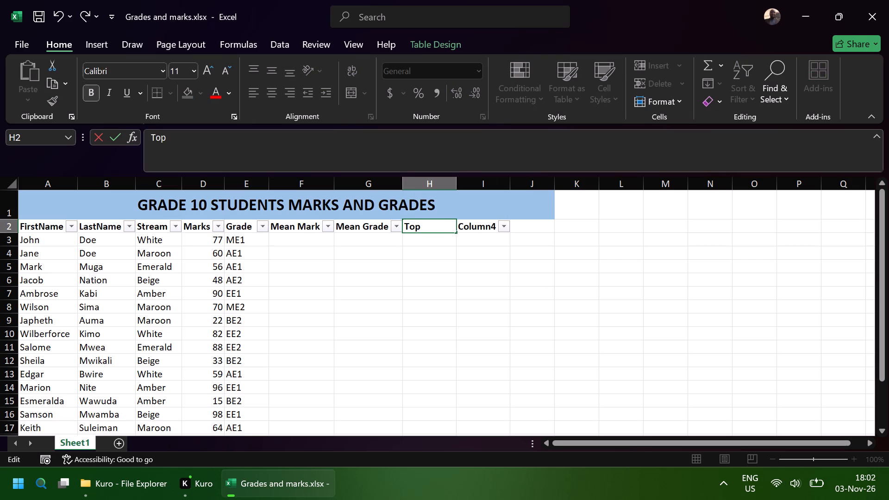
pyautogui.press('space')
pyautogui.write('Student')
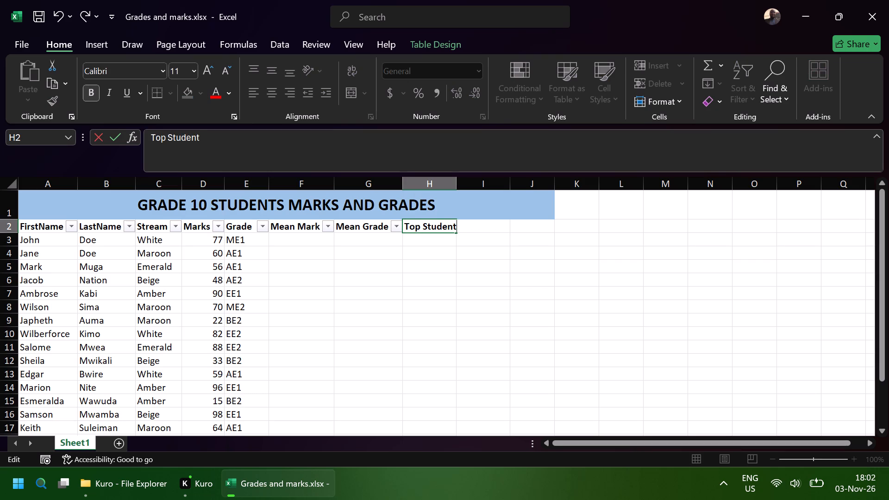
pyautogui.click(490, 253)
# Autofit the width of column H to its Top Student header.
pyautogui.click(457, 207)
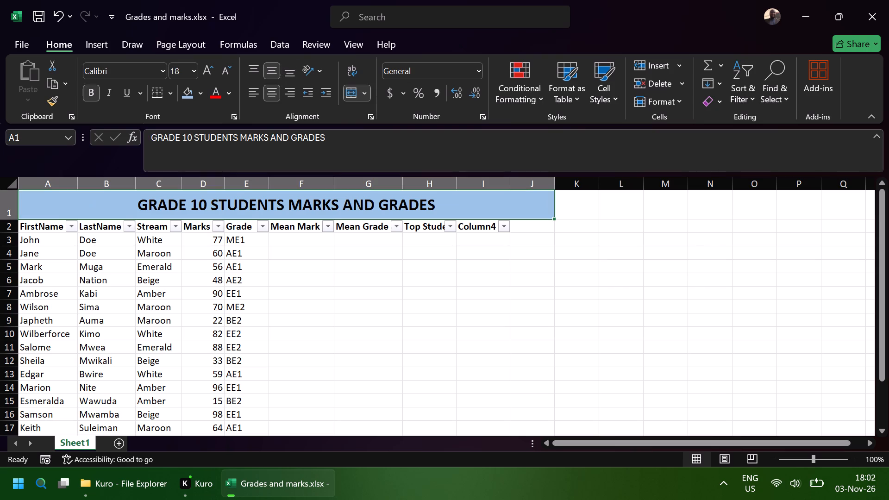
pyautogui.click(454, 222)
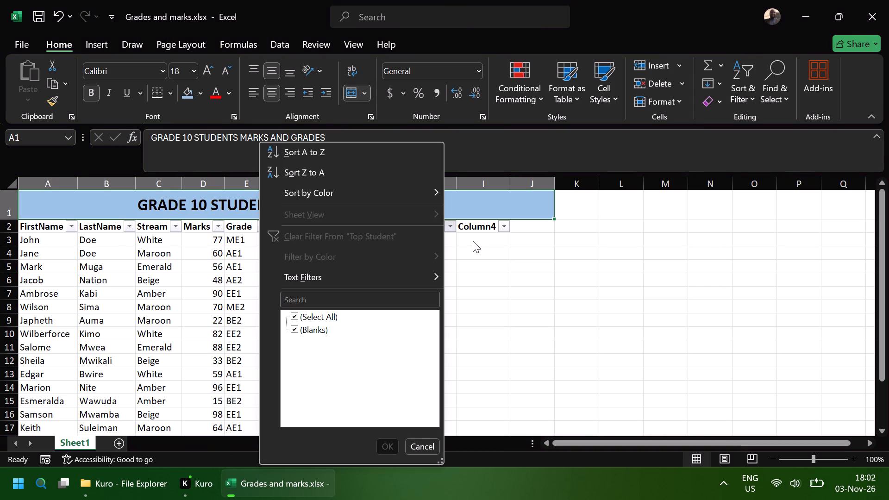
pyautogui.click(500, 281)
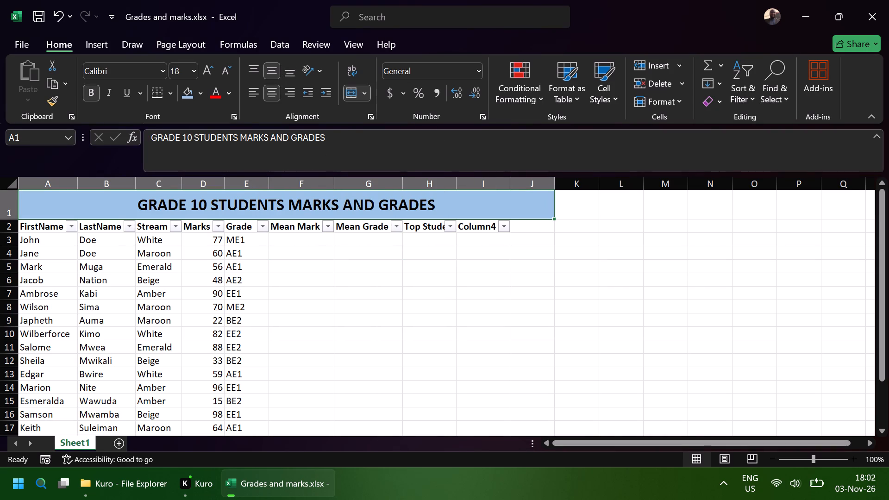
pyautogui.doubleClick(457, 180)
# Rename the Column4 table header in I2 as Lowest Mark.
pyautogui.doubleClick(496, 229)
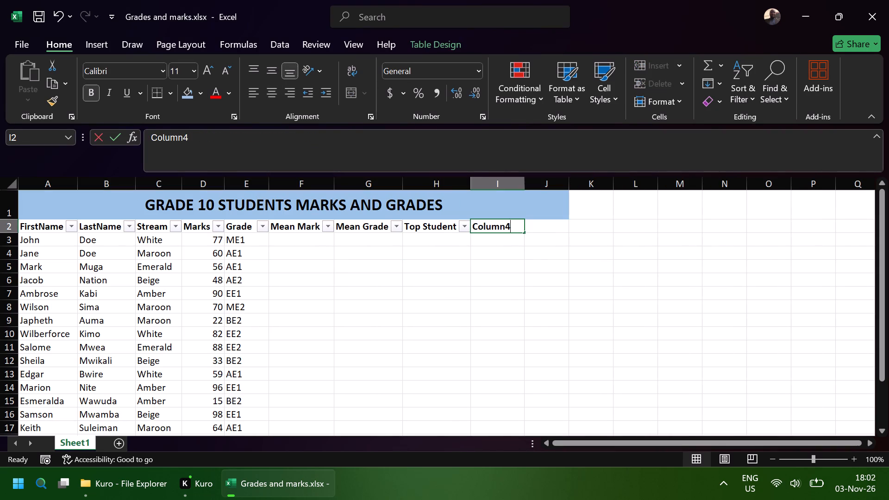
pyautogui.hotkey('ctrl', 'a')
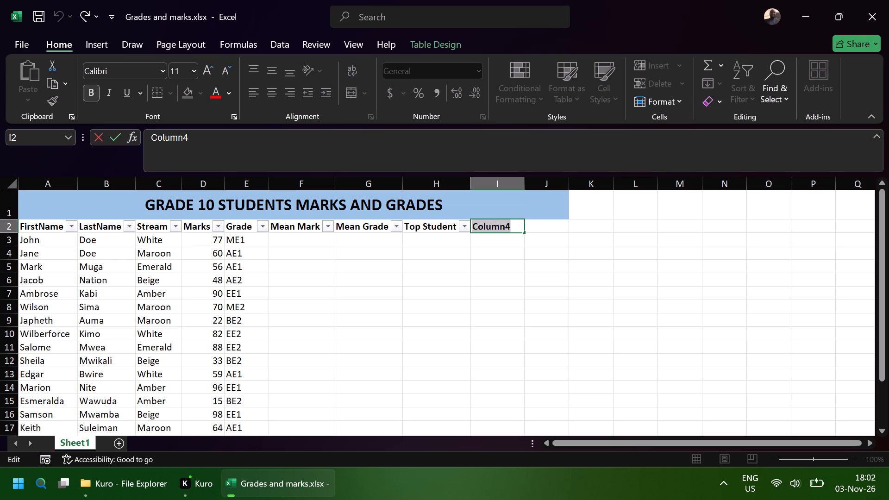
pyautogui.hotkey('shift', 'l')
pyautogui.press('o')
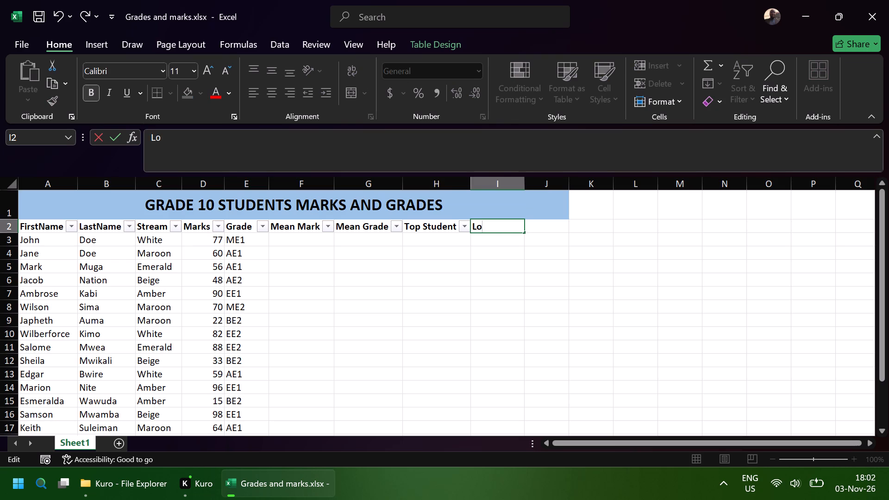
pyautogui.write('west')
pyautogui.press('space')
pyautogui.write('<')
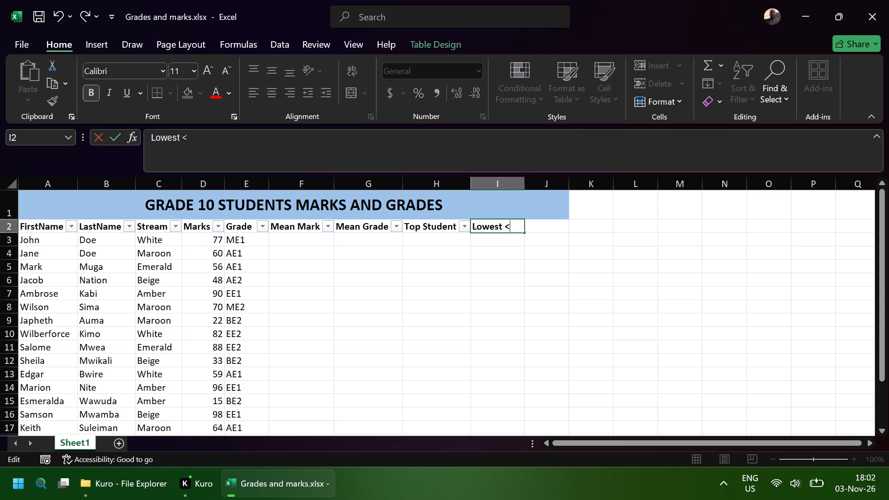
pyautogui.press('BackSpace')
pyautogui.write('Mark')
# Replace the Top Student table header in H2 with Highest Mark.
pyautogui.doubleClick(439, 225)
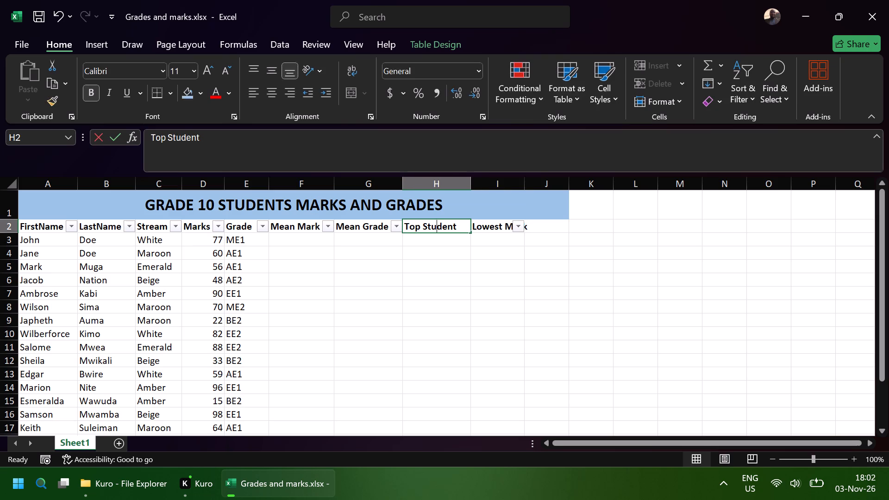
pyautogui.hotkey('ctrl', 'a')
pyautogui.write('Hi')
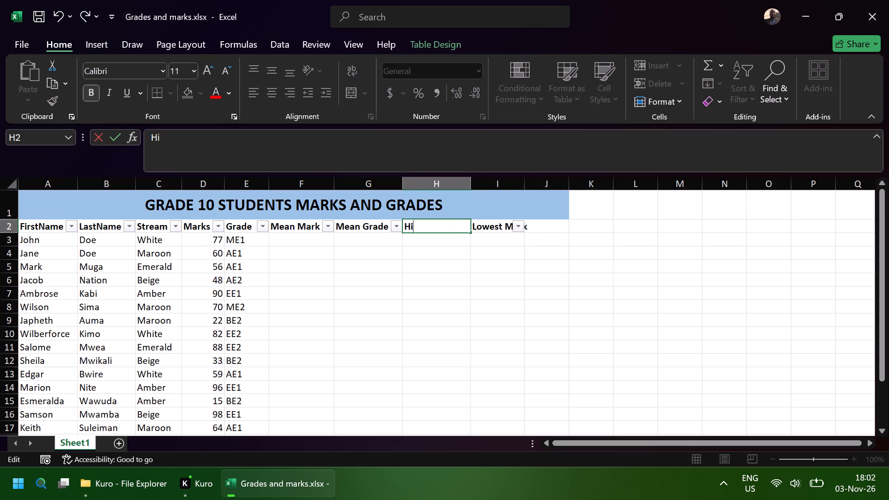
pyautogui.write('ghest Ma')
pyautogui.write('rk')
pyautogui.click(525, 252)
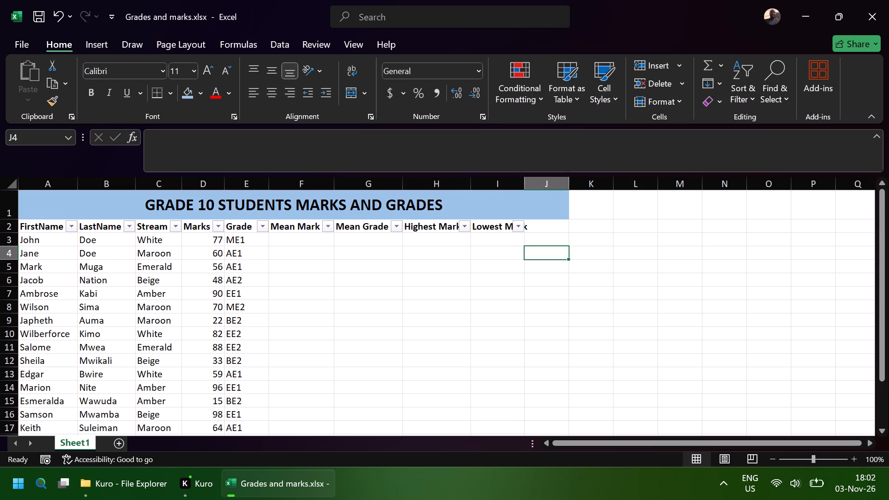
# Autofit the width of column I to its Lowest Mark header.
pyautogui.doubleClick(524, 189)
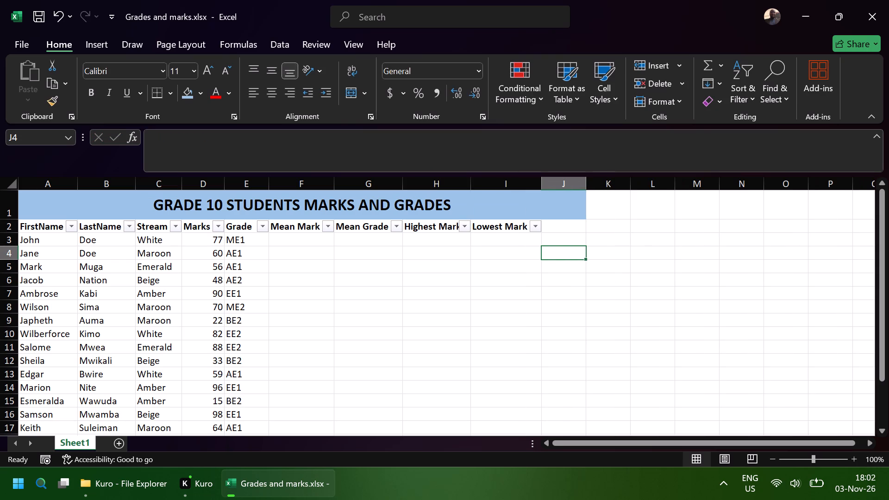
# Save the workbook.
pyautogui.click(408, 266)
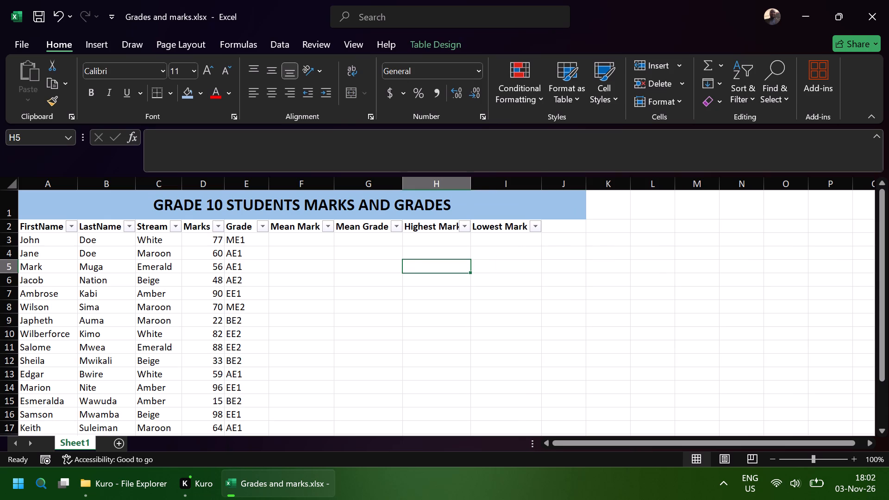
pyautogui.hotkey('ctrl', 's')
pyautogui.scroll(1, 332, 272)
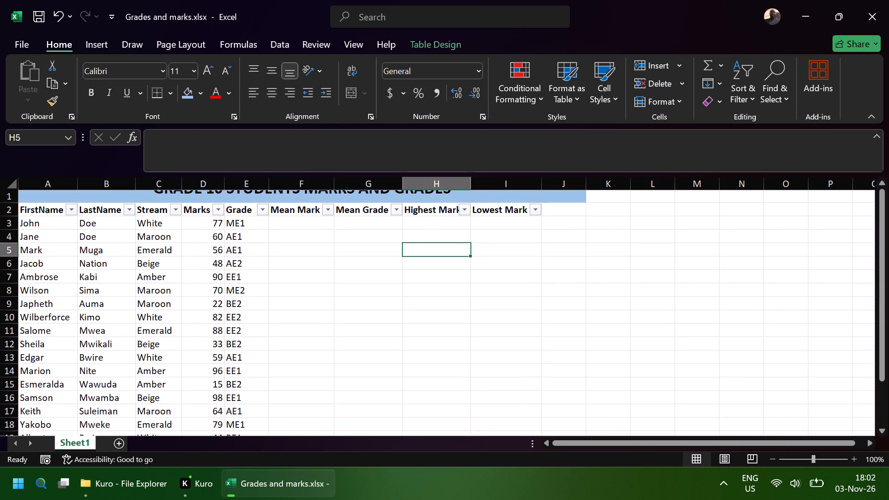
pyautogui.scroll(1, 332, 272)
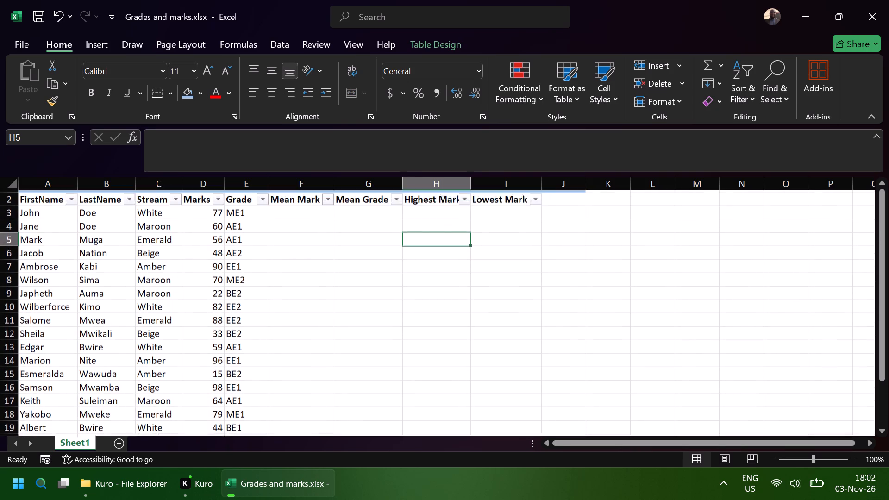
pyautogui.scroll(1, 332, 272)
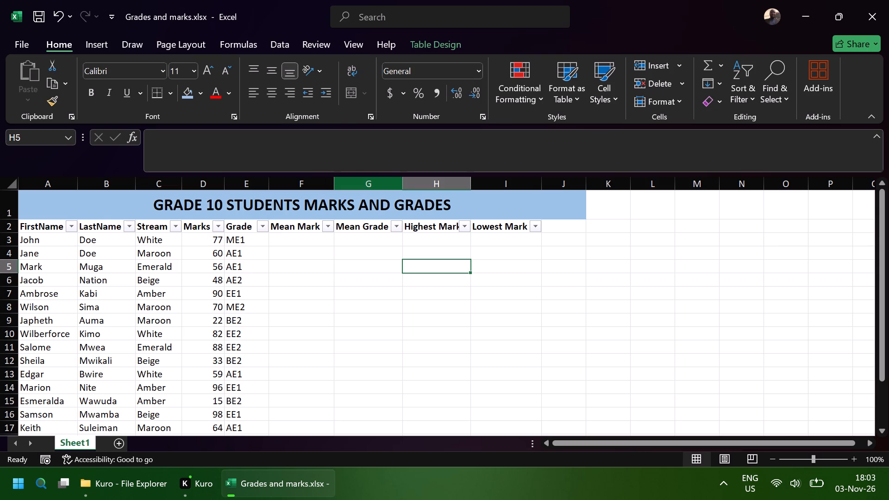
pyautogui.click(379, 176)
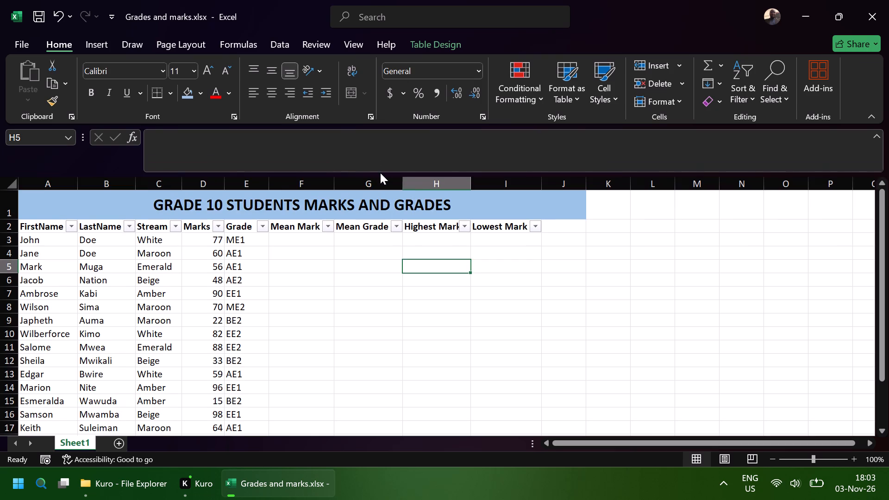
# Enter =AVERAGE([Marks]) in F3, the first Mean Mark cell, averaging the whole Marks column.
pyautogui.click(307, 238)
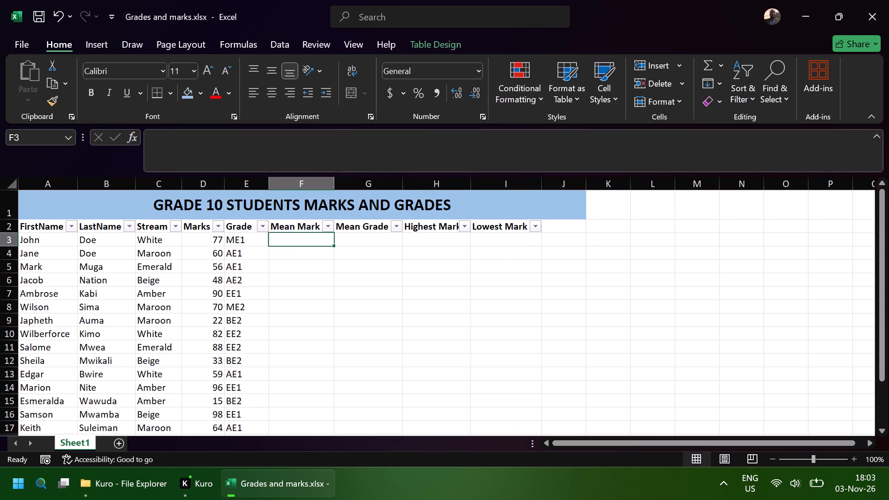
pyautogui.press('=')
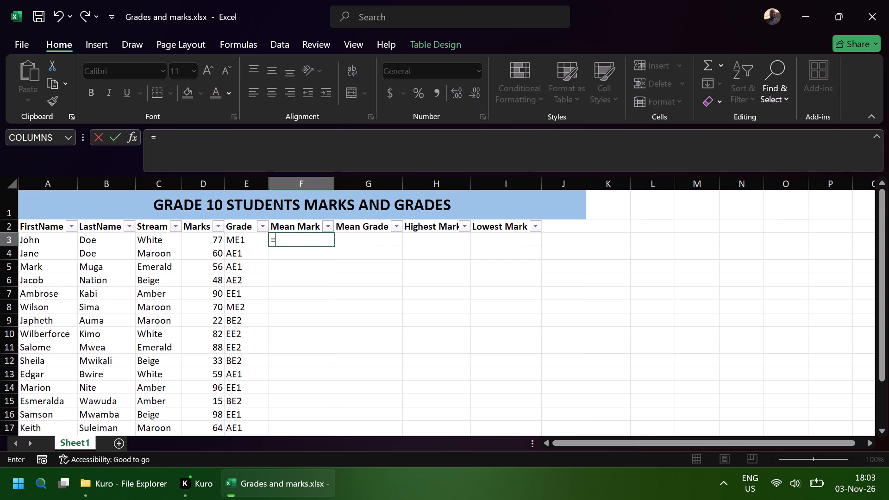
pyautogui.write('ave')
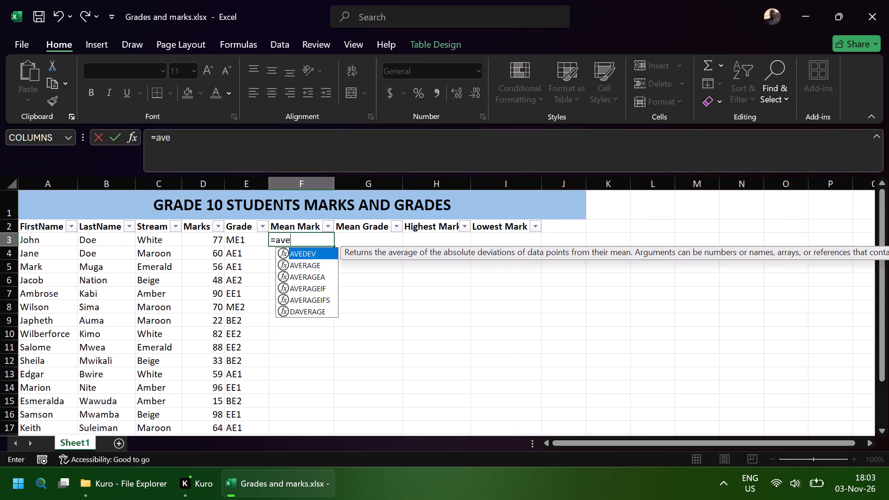
pyautogui.write('rage')
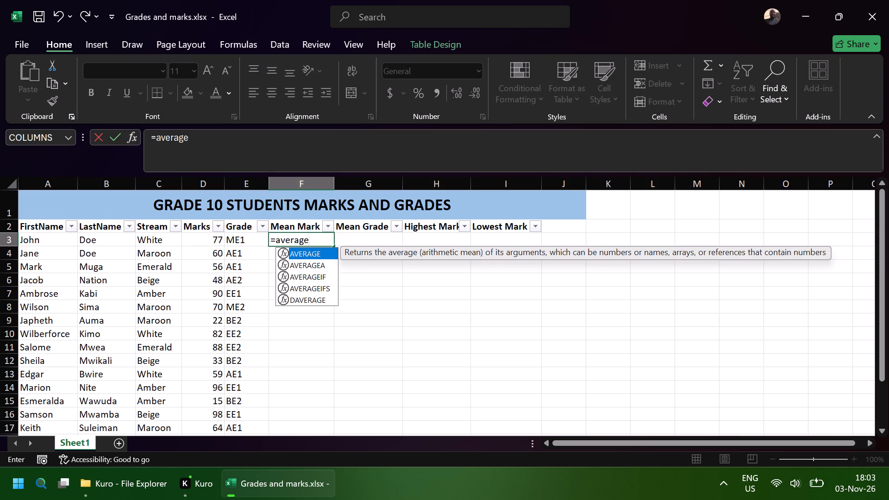
pyautogui.hotkey('shift', '(')
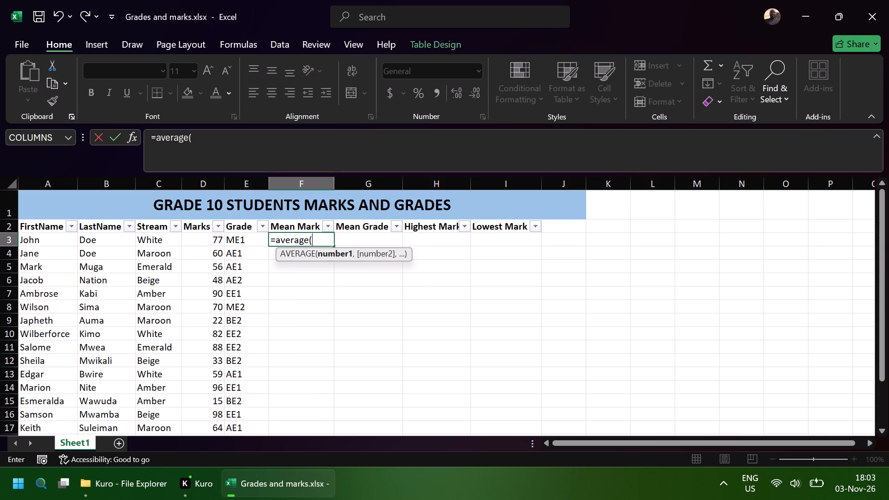
pyautogui.moveTo(211, 239); pyautogui.dragTo(219, 377)
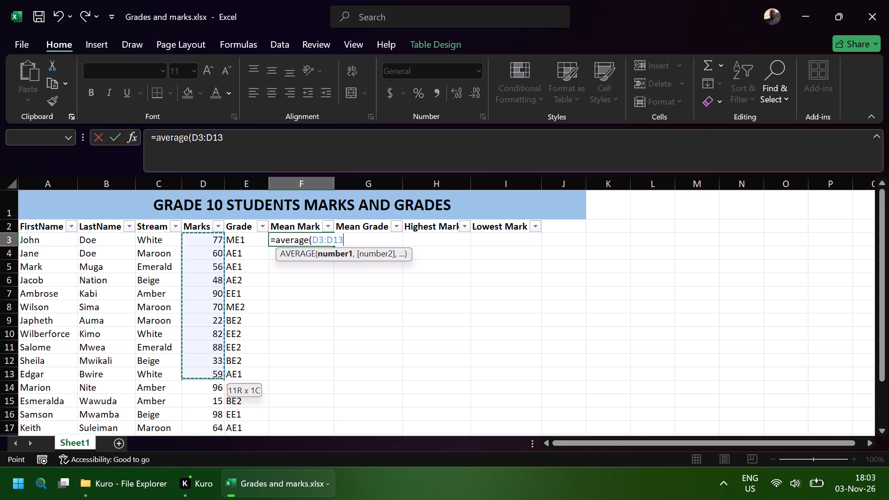
pyautogui.moveTo(219, 377); pyautogui.dragTo(221, 438)
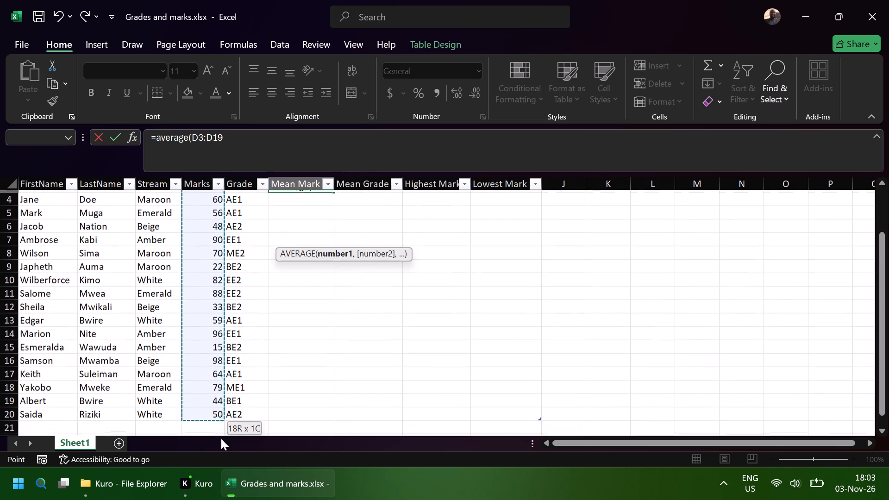
pyautogui.moveTo(221, 438); pyautogui.dragTo(224, 406)
pyautogui.scroll(2, 224, 406)
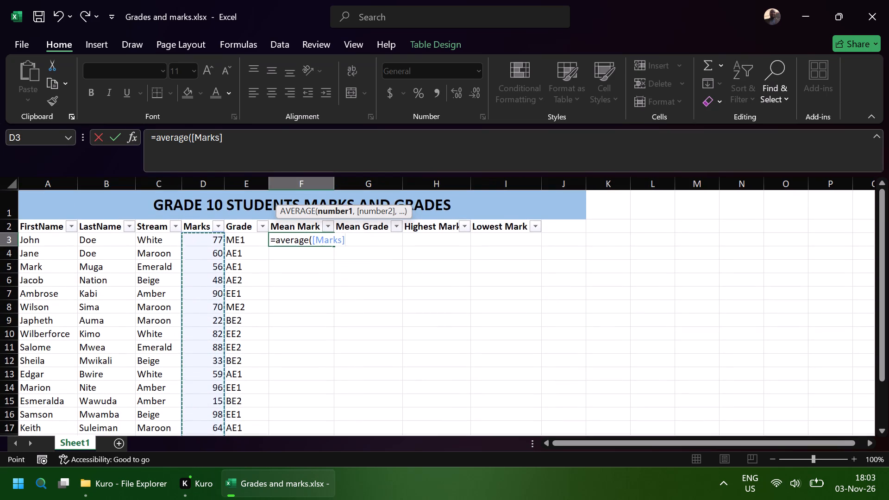
pyautogui.hotkey('shift', ')')
pyautogui.press('Return')
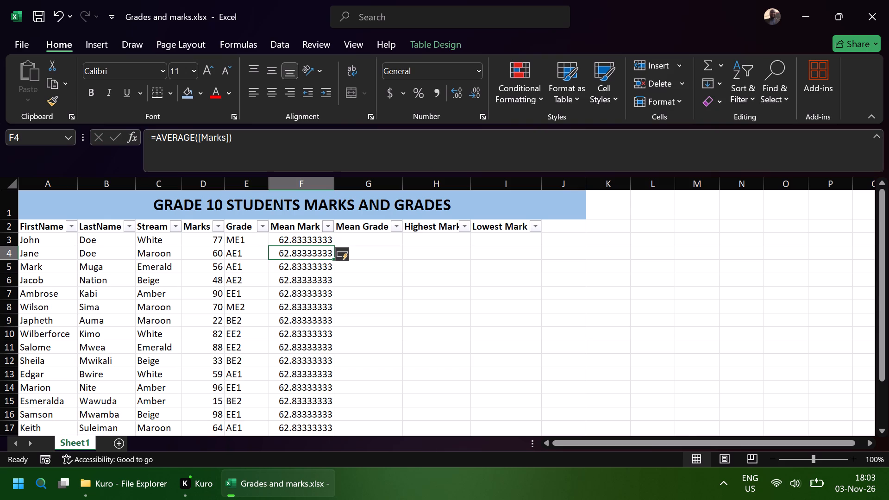
# Undo the automatic fill of the average formula down the Mean Mark column, keeping the formula in F3 only.
pyautogui.hotkey('ctrl', 'z')
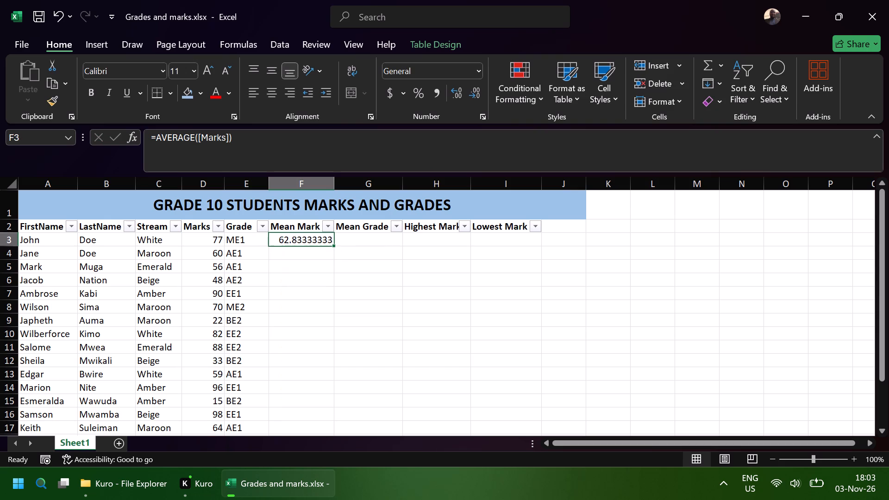
# Save the workbook with the mean mark formula in place.
pyautogui.click(314, 254)
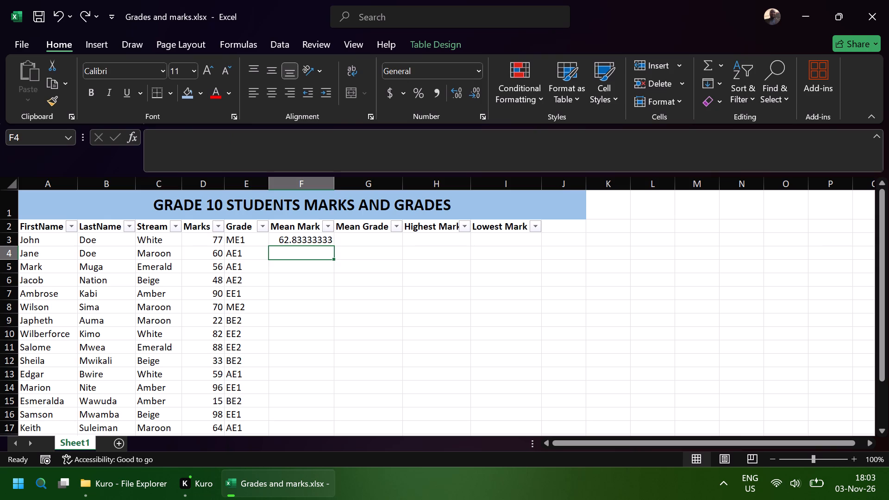
pyautogui.click(311, 235)
pyautogui.click(366, 266)
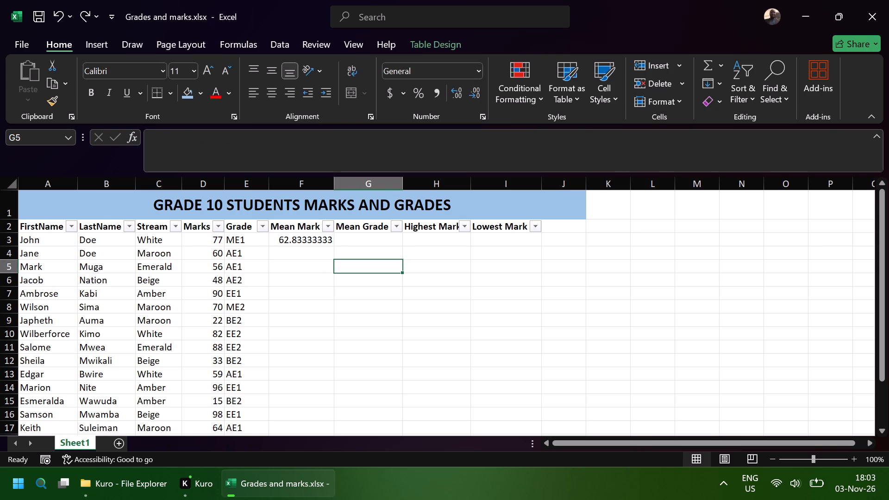
pyautogui.hotkey('ctrl', 's')
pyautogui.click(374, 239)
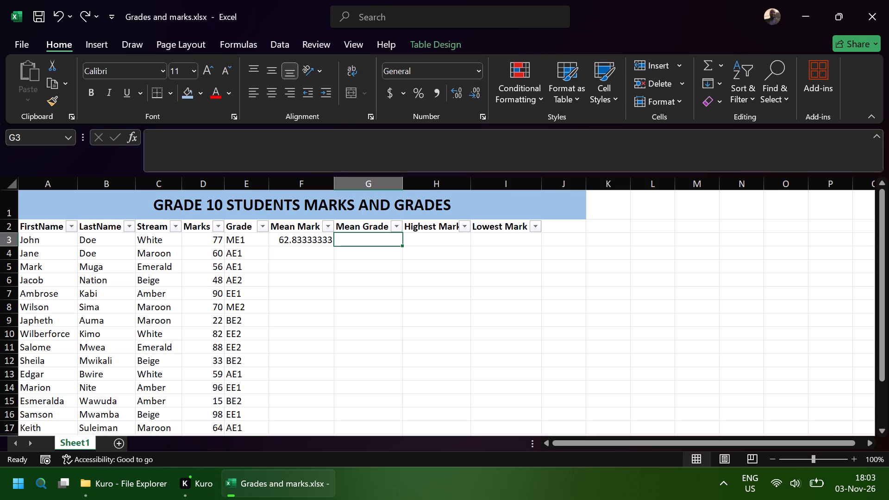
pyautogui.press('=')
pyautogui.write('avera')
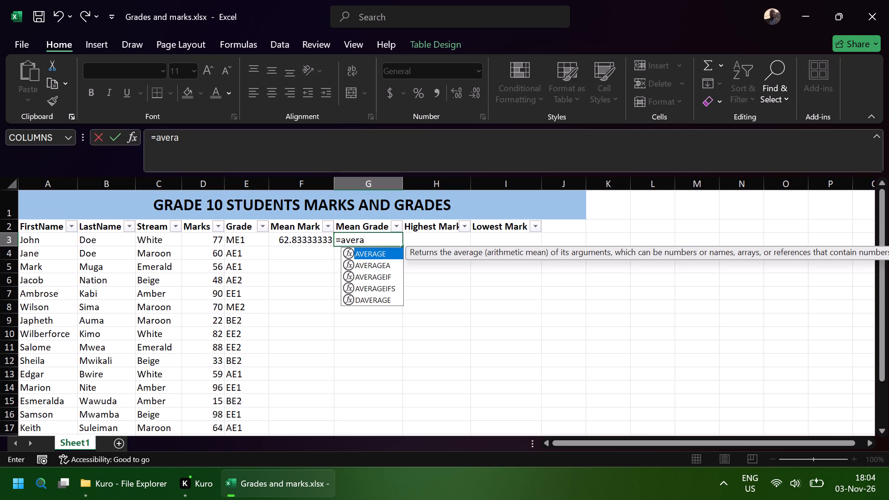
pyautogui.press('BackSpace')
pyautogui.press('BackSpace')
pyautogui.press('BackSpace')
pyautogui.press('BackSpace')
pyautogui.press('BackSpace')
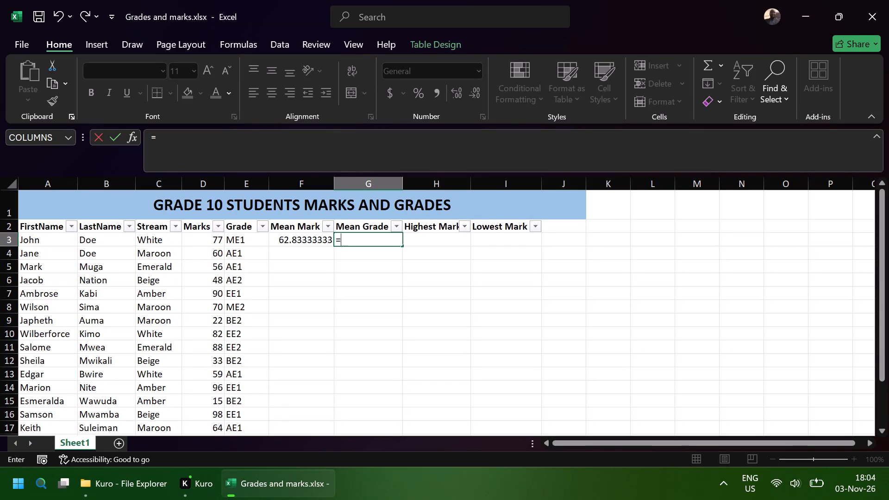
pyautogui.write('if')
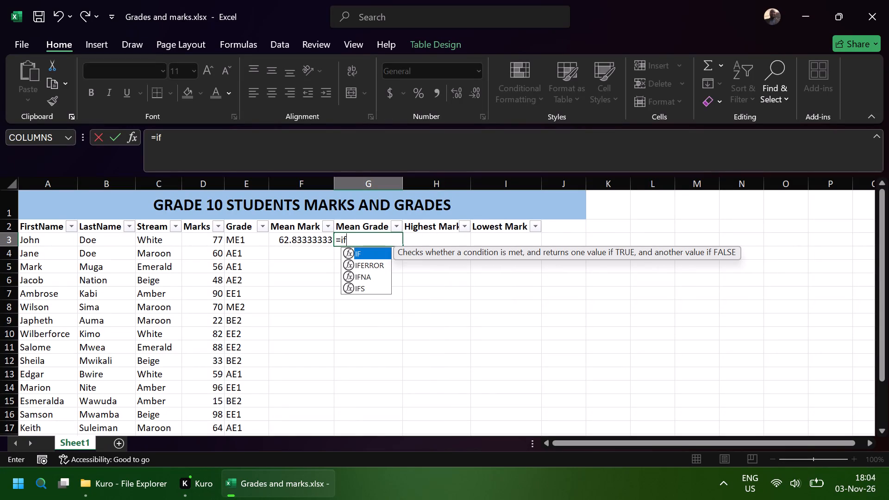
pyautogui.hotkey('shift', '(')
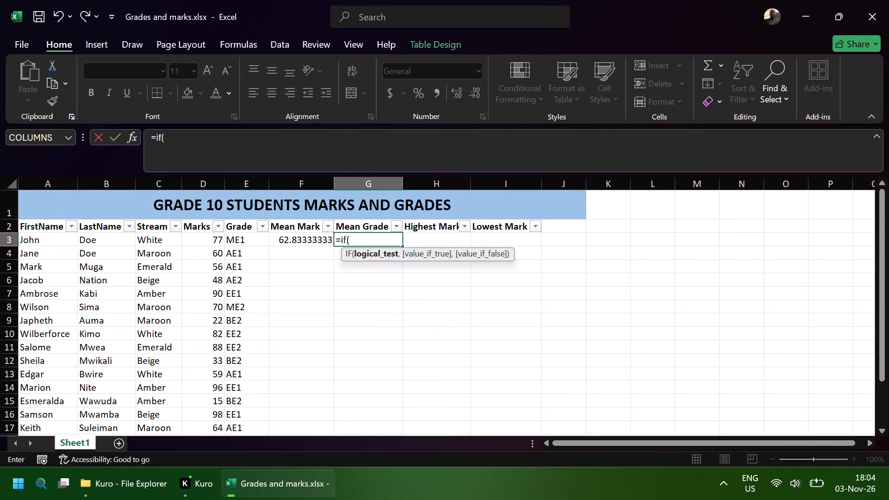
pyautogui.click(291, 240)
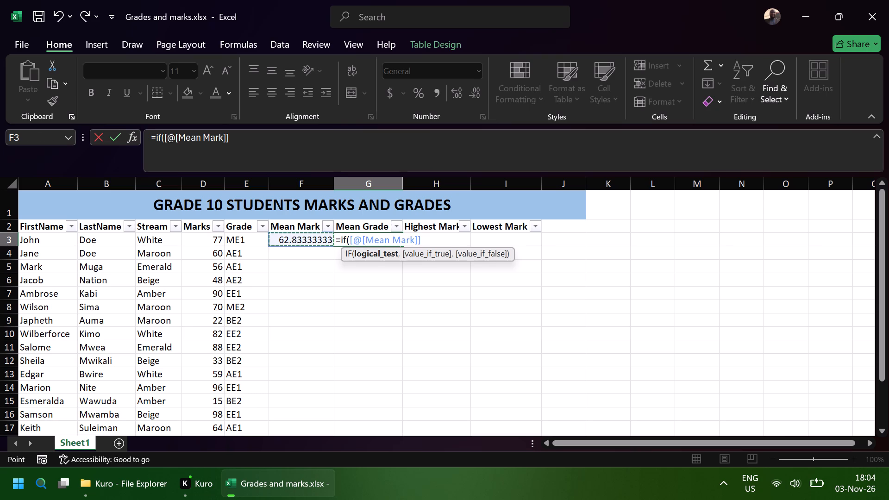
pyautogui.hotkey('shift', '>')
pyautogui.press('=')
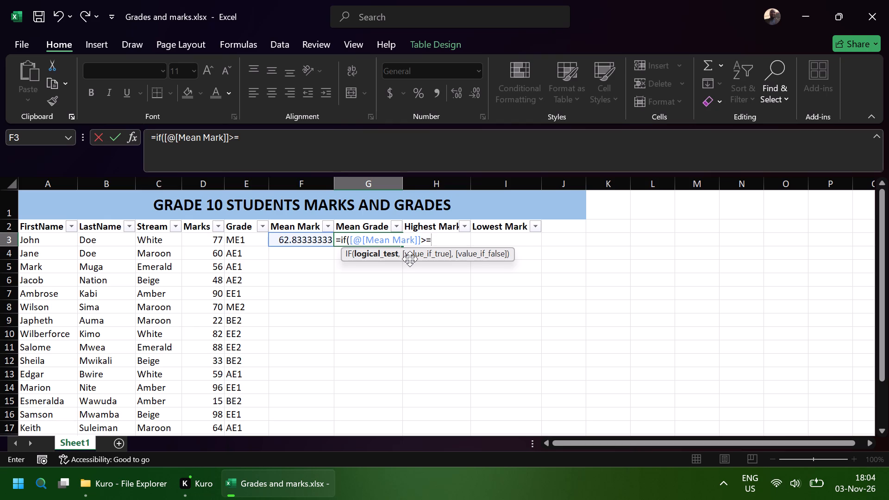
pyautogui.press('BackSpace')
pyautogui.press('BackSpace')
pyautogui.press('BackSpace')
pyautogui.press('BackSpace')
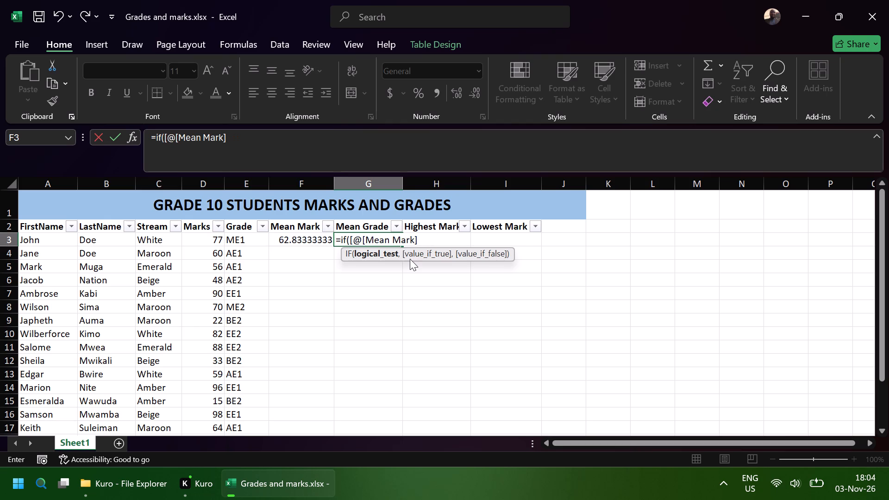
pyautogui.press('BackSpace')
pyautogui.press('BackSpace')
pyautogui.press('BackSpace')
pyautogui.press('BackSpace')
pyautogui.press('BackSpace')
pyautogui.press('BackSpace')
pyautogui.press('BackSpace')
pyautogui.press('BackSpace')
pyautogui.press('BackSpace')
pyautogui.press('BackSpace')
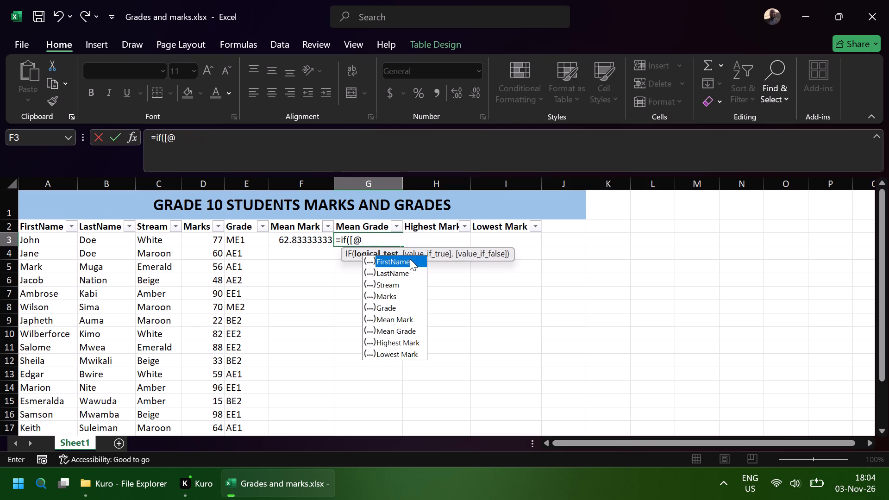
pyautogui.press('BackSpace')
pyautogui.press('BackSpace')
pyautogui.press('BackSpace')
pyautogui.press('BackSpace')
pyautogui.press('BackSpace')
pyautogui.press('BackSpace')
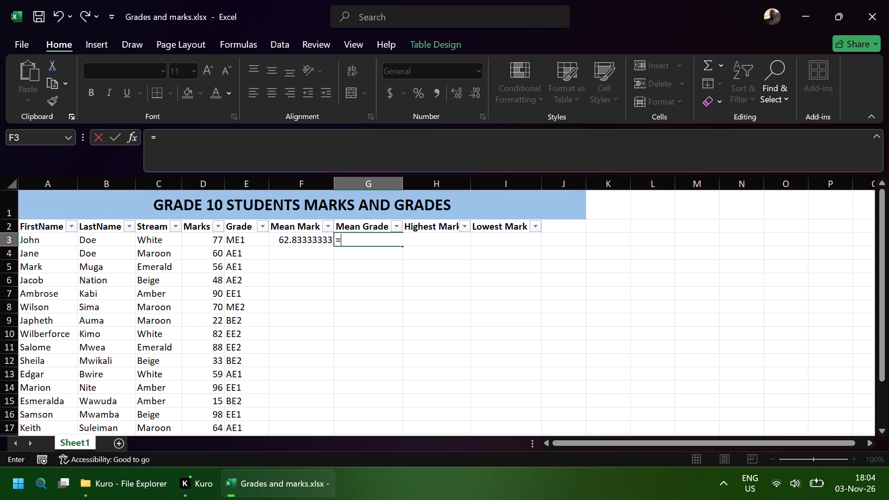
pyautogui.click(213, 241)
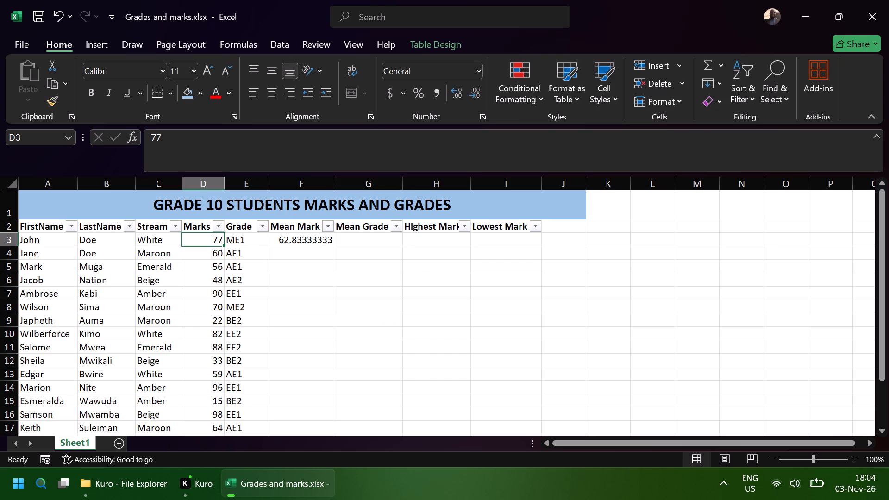
# Copy the nested IF grading formula text from Grade cell E3 and paste it into Mean Grade cell G3.
pyautogui.click(248, 243)
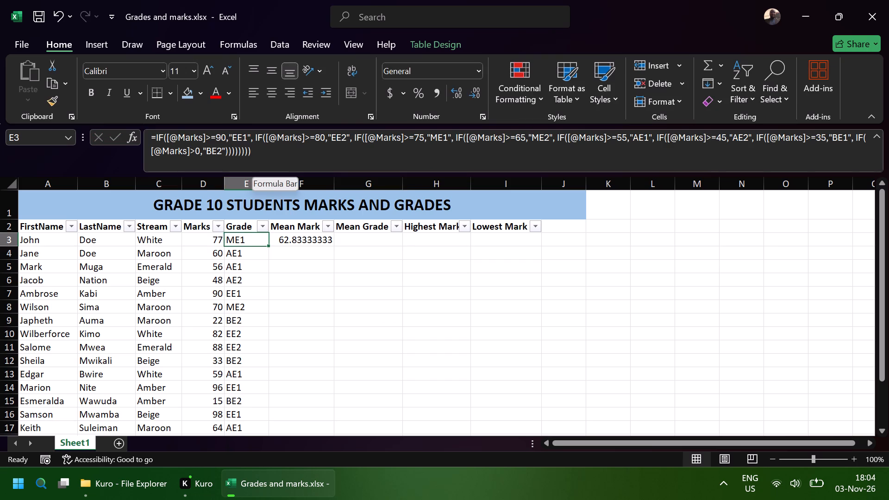
pyautogui.moveTo(261, 153); pyautogui.dragTo(150, 140)
pyautogui.hotkey('ctrl', 'c')
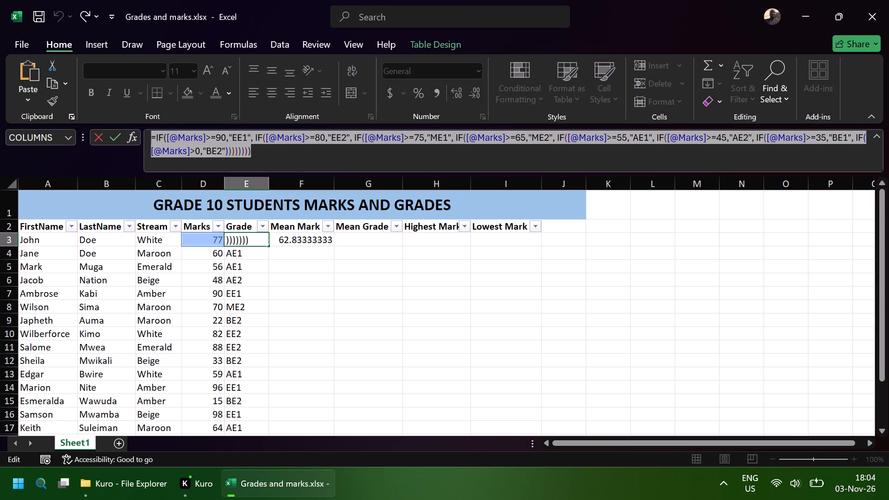
pyautogui.press('Return')
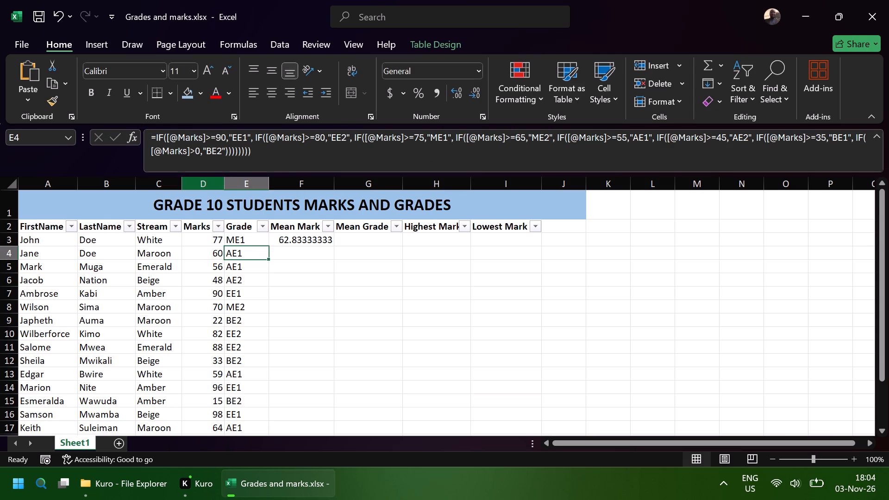
pyautogui.click(361, 238)
pyautogui.hotkey('ctrl', 'v')
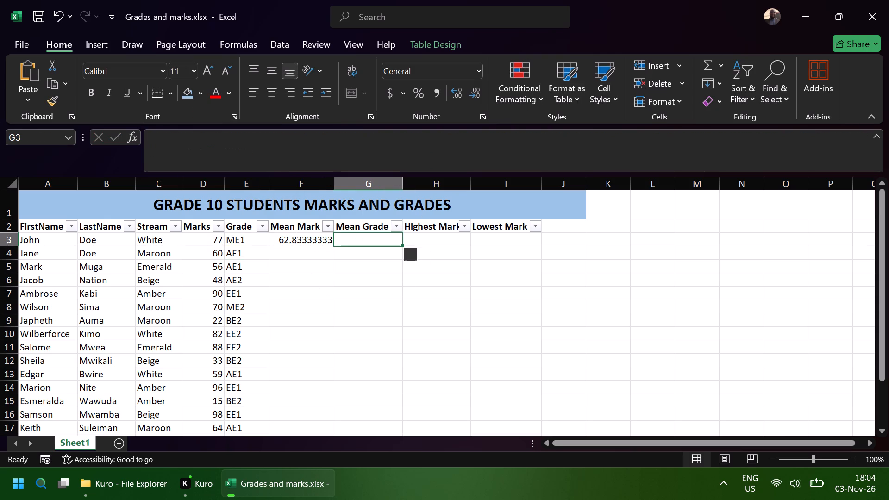
# Undo the automatic fill of the grading formula down the Mean Grade column, keeping it in G3 only.
pyautogui.click(455, 262)
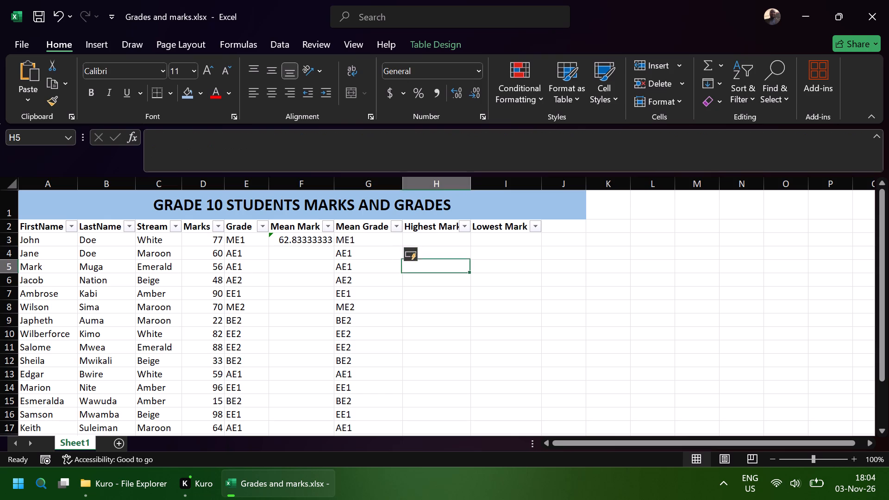
pyautogui.click(368, 241)
pyautogui.click(359, 260)
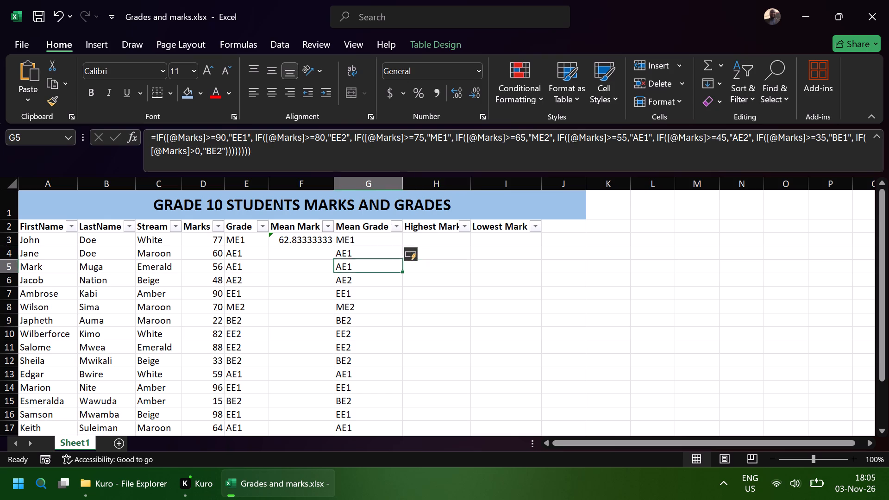
pyautogui.hotkey('ctrl', 'z')
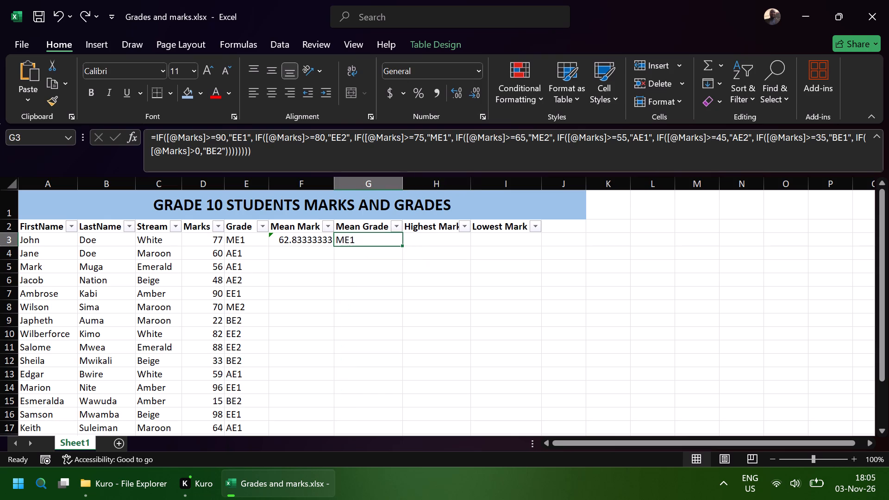
# In G3's grading formula, replace the Marks reference in the >=90 "EE1" condition with the Mean Mark cell F3.
pyautogui.click(275, 157)
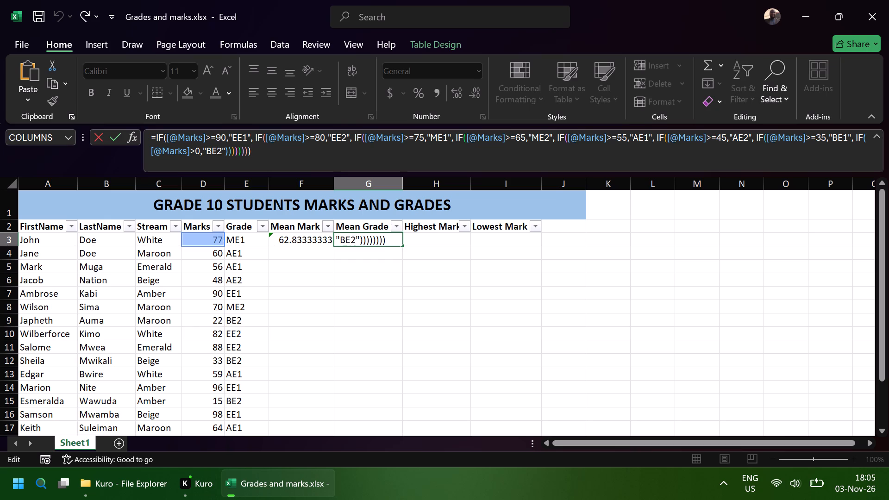
pyautogui.click(205, 136)
pyautogui.press('BackSpace')
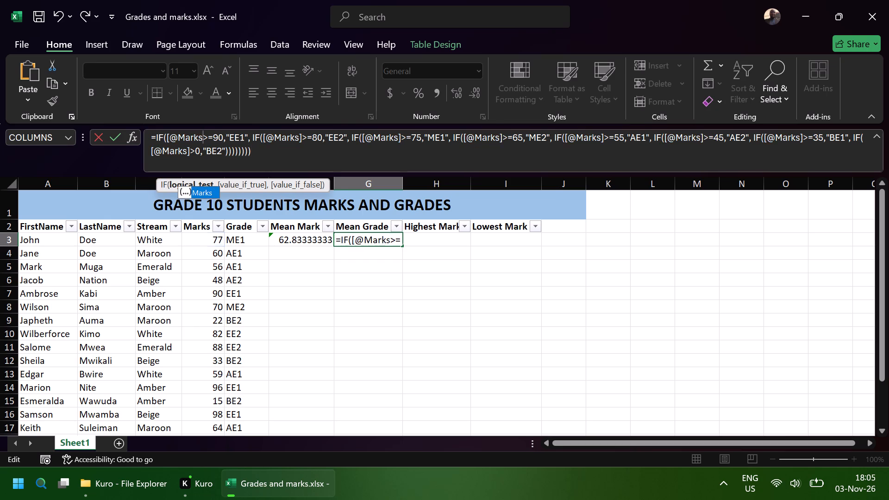
pyautogui.press('BackSpace')
pyautogui.press('BackSpace')
pyautogui.press('BackSpace')
pyautogui.press('BackSpace')
pyautogui.press('BackSpace')
pyautogui.press('BackSpace')
pyautogui.press('BackSpace')
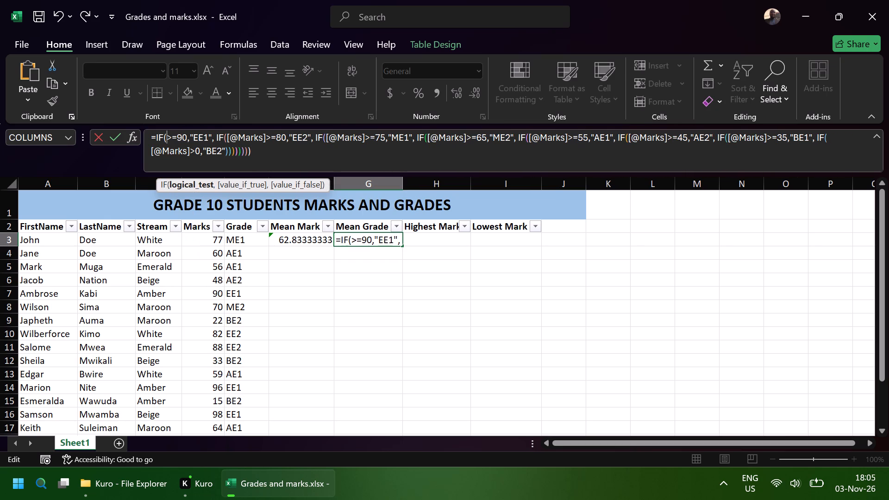
pyautogui.click(298, 241)
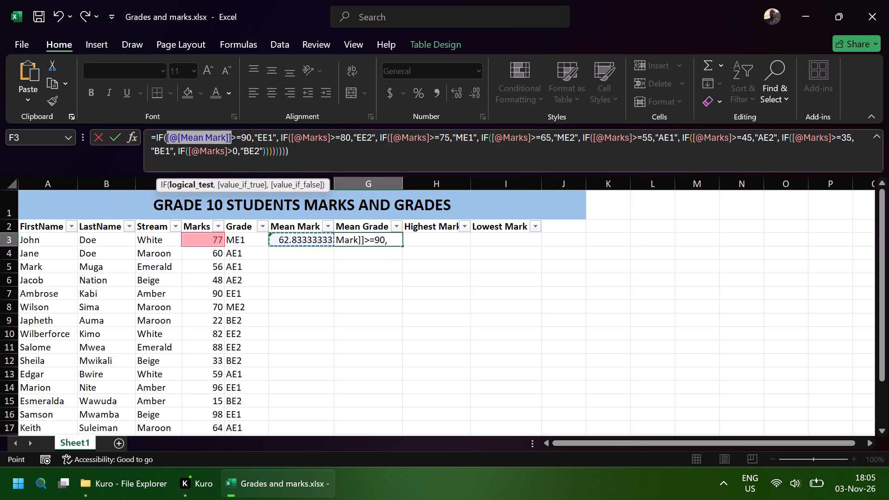
# Replace the Marks reference in the >=80 "EE2" condition of G3's formula with [@[Mean Mark]].
pyautogui.click(331, 139)
pyautogui.press('BackSpace')
pyautogui.press('BackSpace')
pyautogui.press('BackSpace')
pyautogui.press('BackSpace')
pyautogui.press('BackSpace')
pyautogui.press('BackSpace')
pyautogui.press('BackSpace')
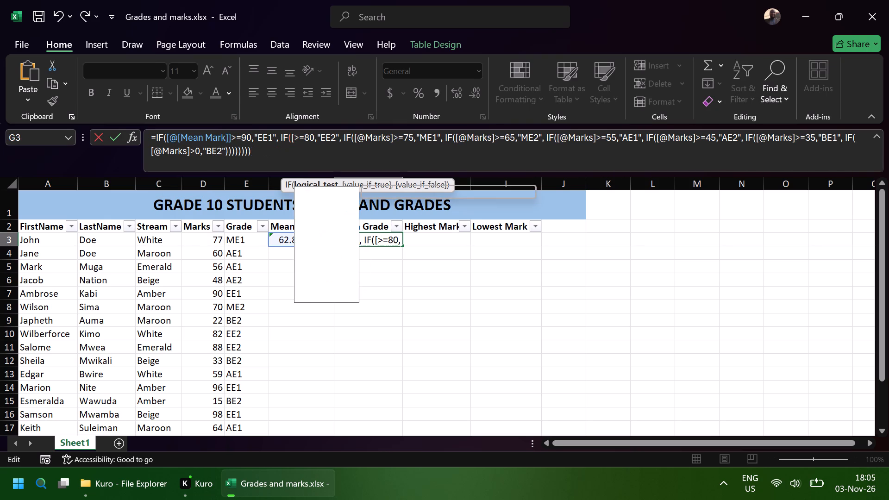
pyautogui.press('BackSpace')
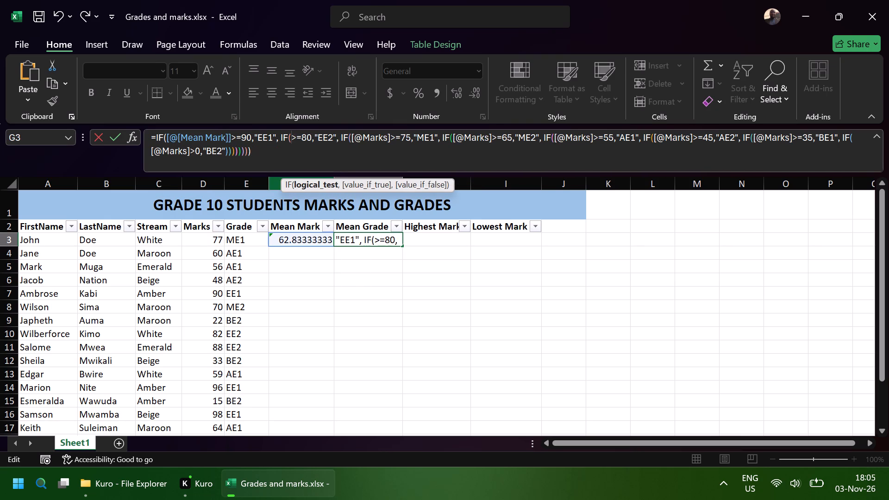
pyautogui.click(302, 240)
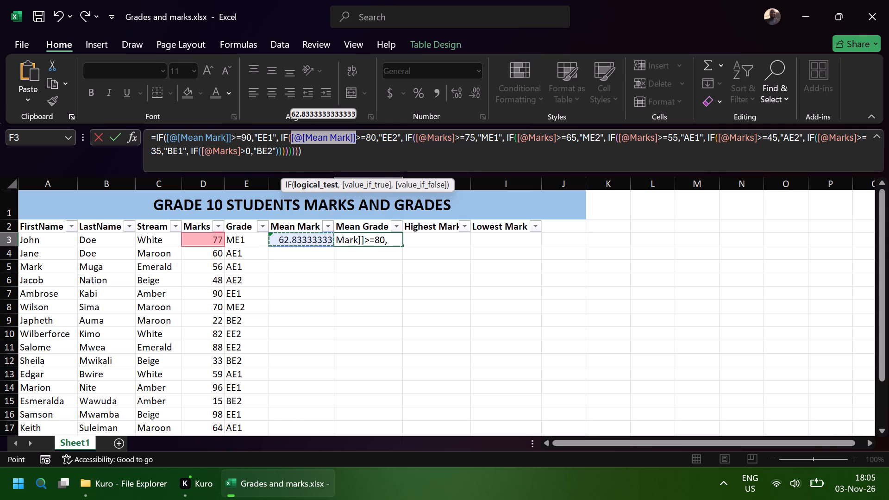
# Replace the Marks reference in the >=75 "ME1" condition of G3's formula with [@[Mean Mark]].
pyautogui.click(456, 138)
pyautogui.press('BackSpace')
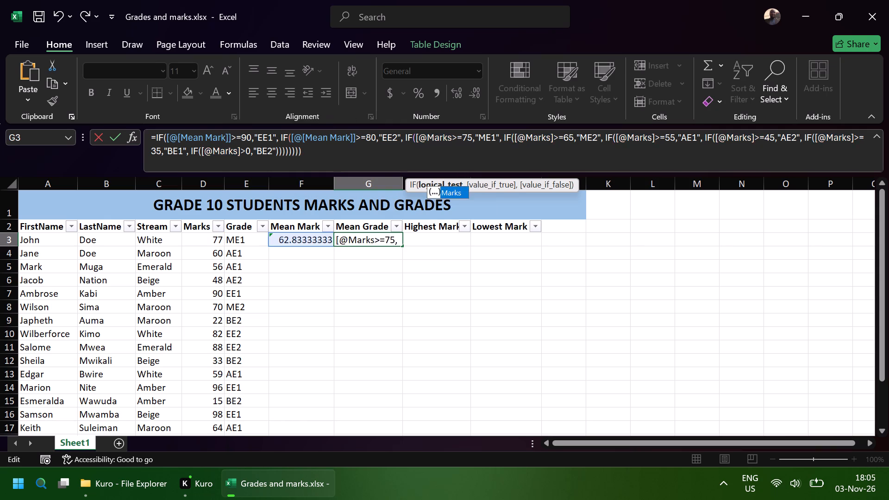
pyautogui.press('BackSpace')
pyautogui.press('BackSpace')
pyautogui.press('BackSpace')
pyautogui.press('BackSpace')
pyautogui.press('BackSpace')
pyautogui.press('BackSpace')
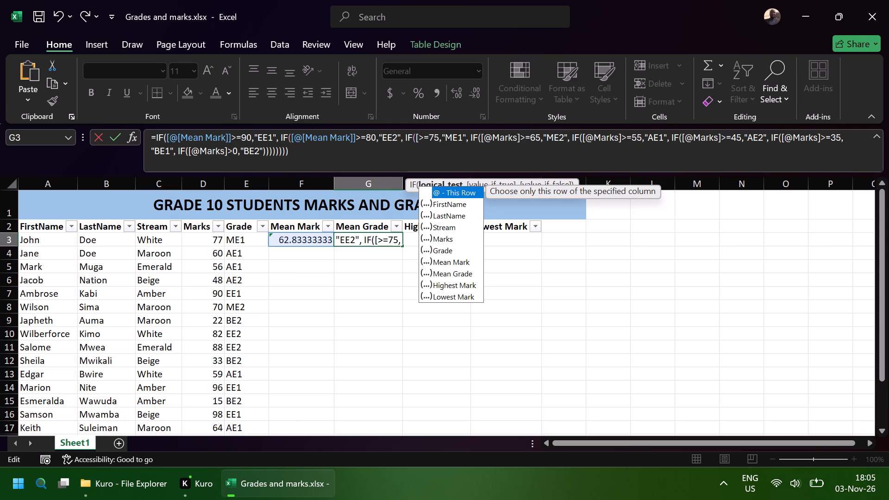
pyautogui.press('BackSpace')
pyautogui.click(311, 244)
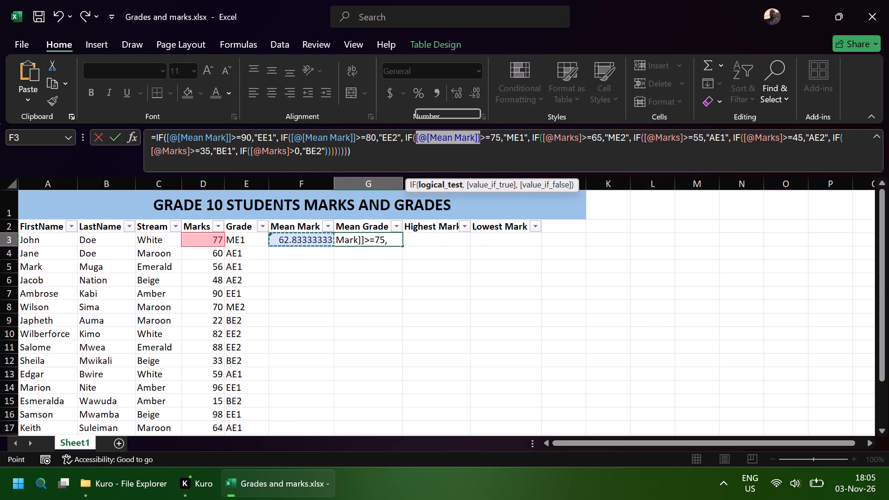
# Replace the Marks reference in the >=65 "ME2" condition of G3's formula with [@[Mean Mark]].
pyautogui.click(585, 137)
pyautogui.press('Left')
pyautogui.press('BackSpace')
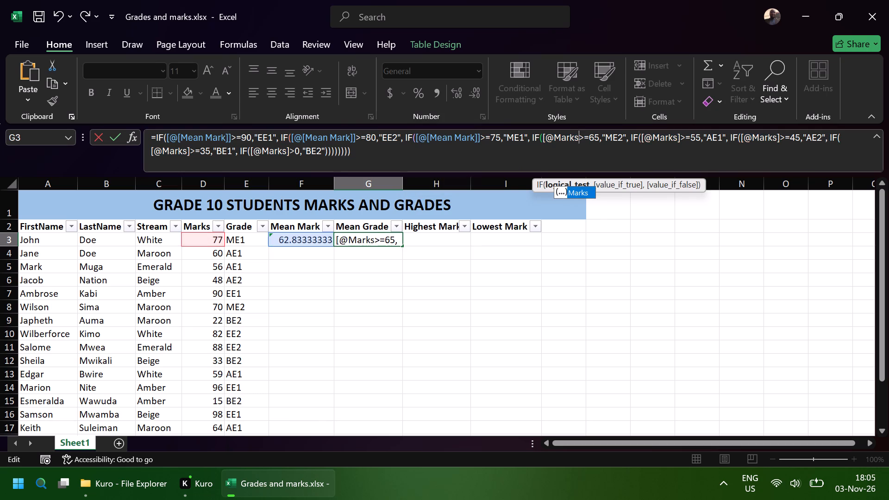
pyautogui.press('BackSpace')
pyautogui.press('BackSpace')
pyautogui.press('BackSpace')
pyautogui.press('BackSpace')
pyautogui.press('BackSpace')
pyautogui.press('BackSpace')
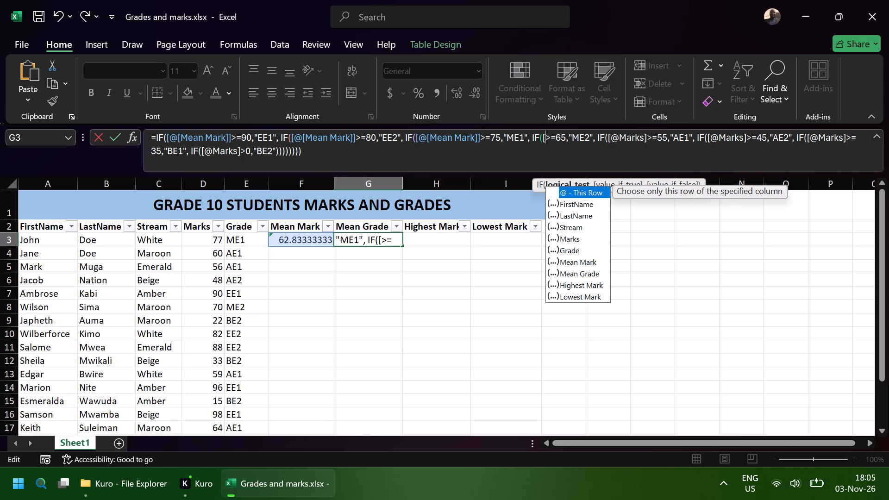
pyautogui.press('BackSpace')
pyautogui.click(325, 241)
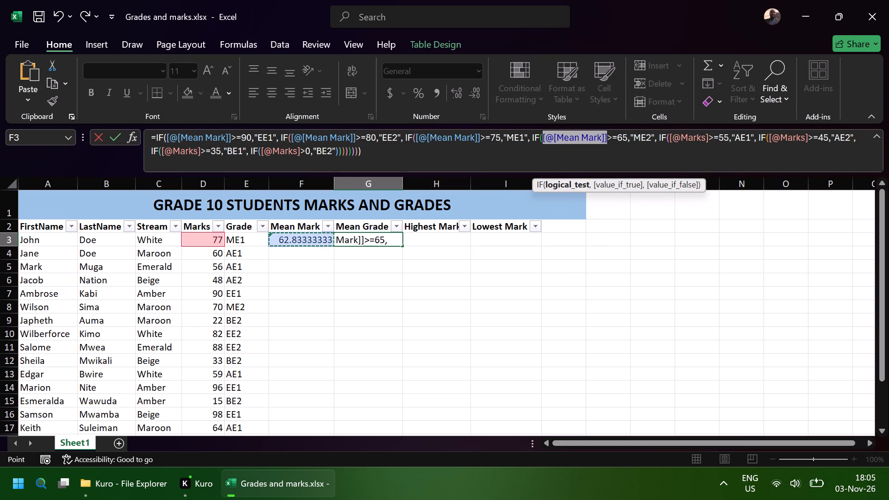
# Replace the Marks reference in the >=55 "AE1" condition of G3's formula with [@[Mean Mark]].
pyautogui.click(708, 139)
pyautogui.press('BackSpace')
pyautogui.press('BackSpace')
pyautogui.press('BackSpace')
pyautogui.press('BackSpace')
pyautogui.press('BackSpace')
pyautogui.press('BackSpace')
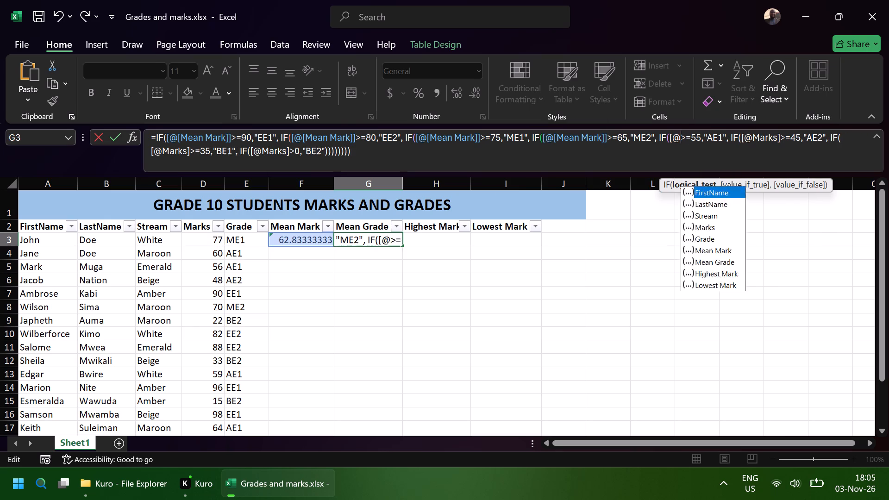
pyautogui.press('BackSpace')
pyautogui.press('BackSpace')
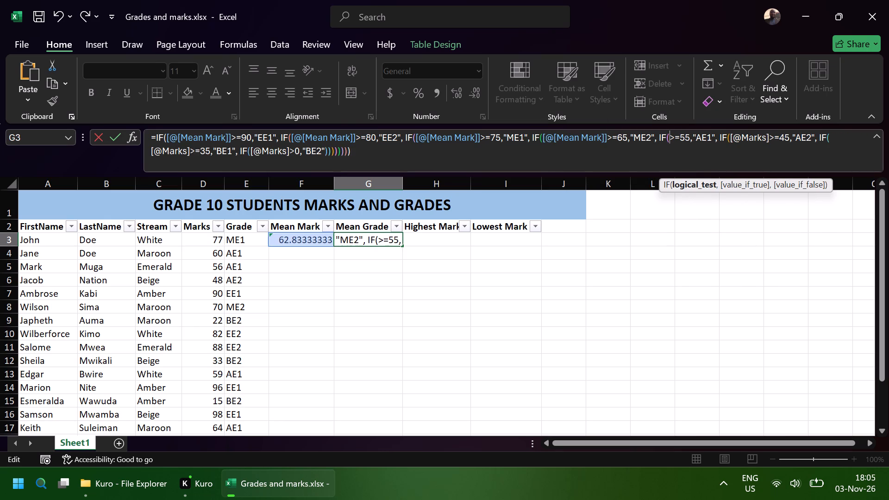
pyautogui.click(312, 237)
# Replace the Marks reference in the >=45 "AE2" condition of G3's formula with [@[Mean Mark]].
pyautogui.click(834, 136)
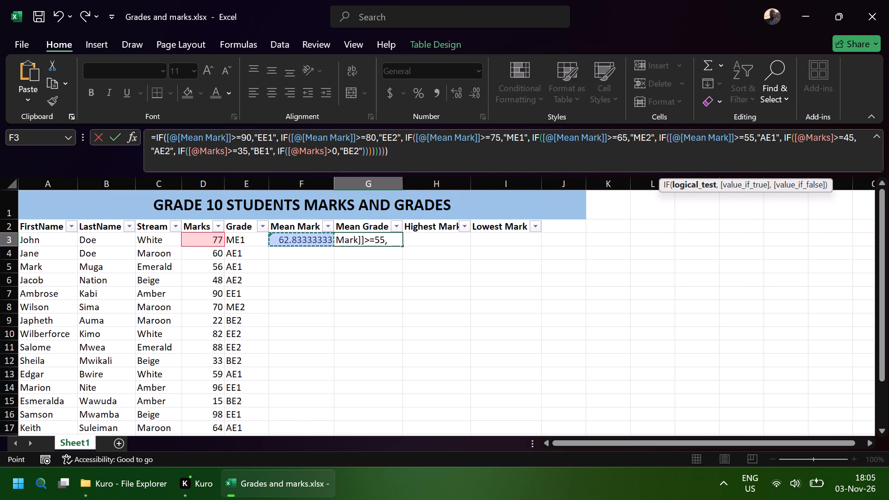
pyautogui.press('BackSpace')
pyautogui.press('BackSpace')
pyautogui.press('BackSpace')
pyautogui.press('BackSpace')
pyautogui.press('BackSpace')
pyautogui.press('BackSpace')
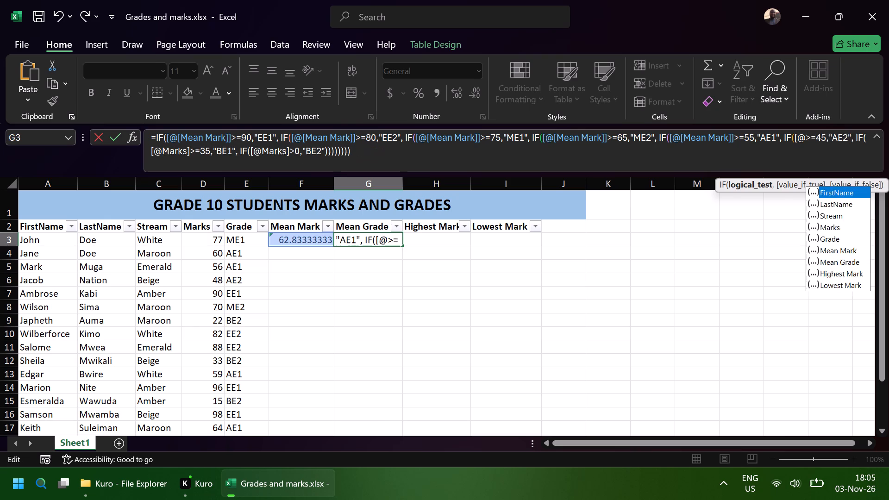
pyautogui.press('BackSpace')
pyautogui.press('BackSpace')
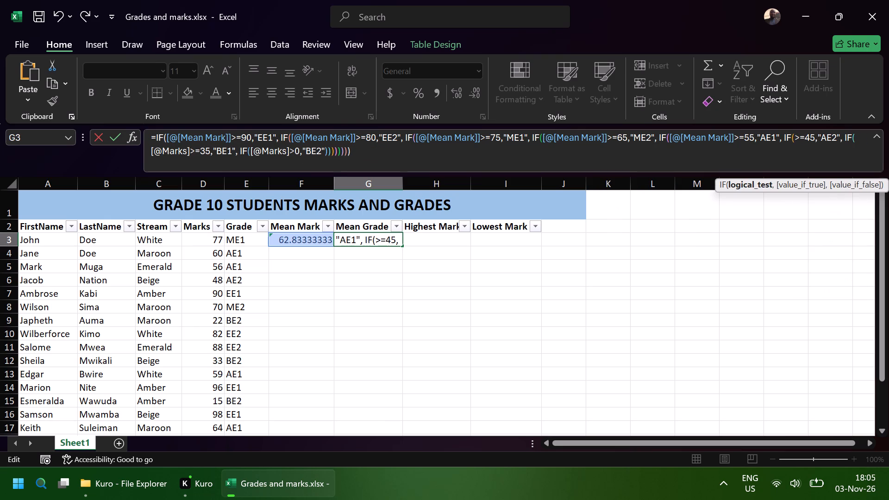
pyautogui.click(308, 240)
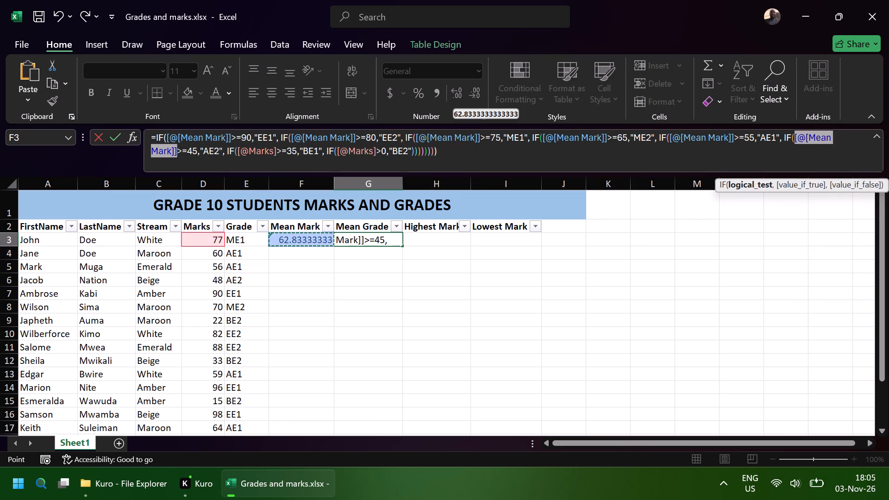
# Replace the Marks reference in the >=35 "BE1" condition of G3's formula with [@[Mean Mark]].
pyautogui.click(276, 150)
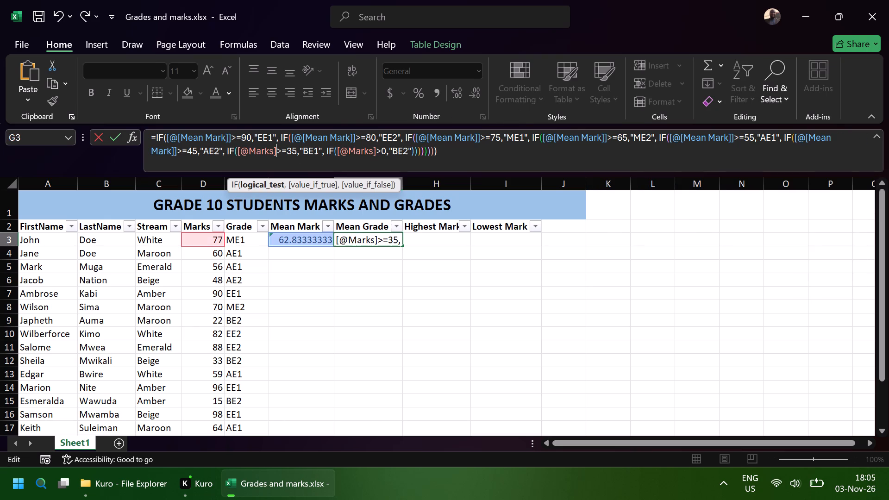
pyautogui.press('BackSpace')
pyautogui.press('BackSpace')
pyautogui.press('BackSpace')
pyautogui.press('BackSpace')
pyautogui.press('BackSpace')
pyautogui.press('BackSpace')
pyautogui.press('BackSpace')
pyautogui.press('BackSpace')
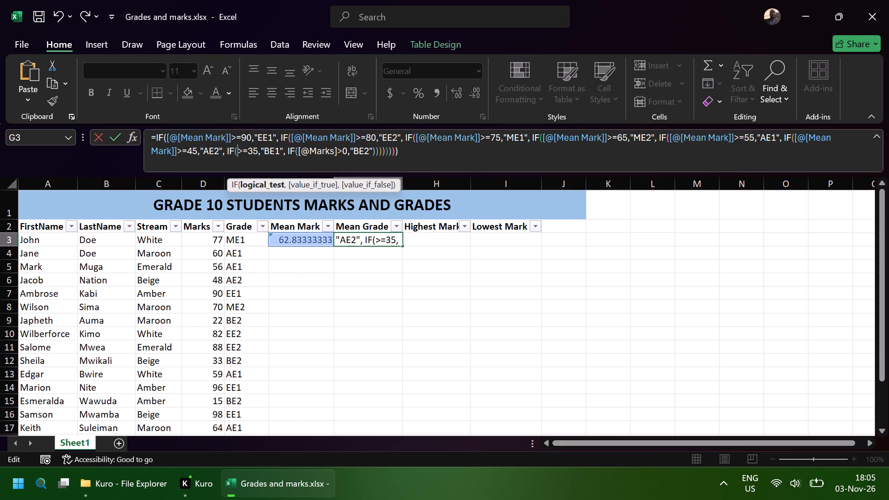
pyautogui.click(297, 240)
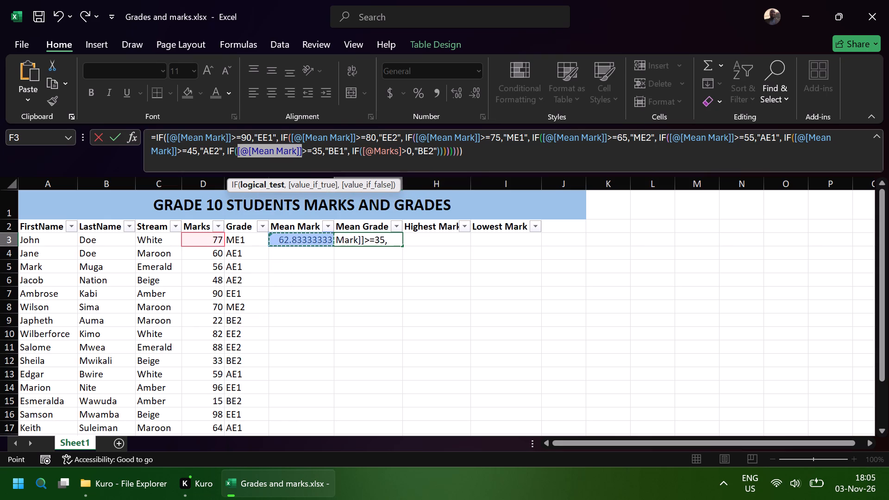
# Replace the Marks reference in the last condition, >0 "BE2", with [@[Mean Mark]] and enter the formula in G3.
pyautogui.click(401, 152)
pyautogui.press('BackSpace')
pyautogui.press('BackSpace')
pyautogui.press('BackSpace')
pyautogui.press('BackSpace')
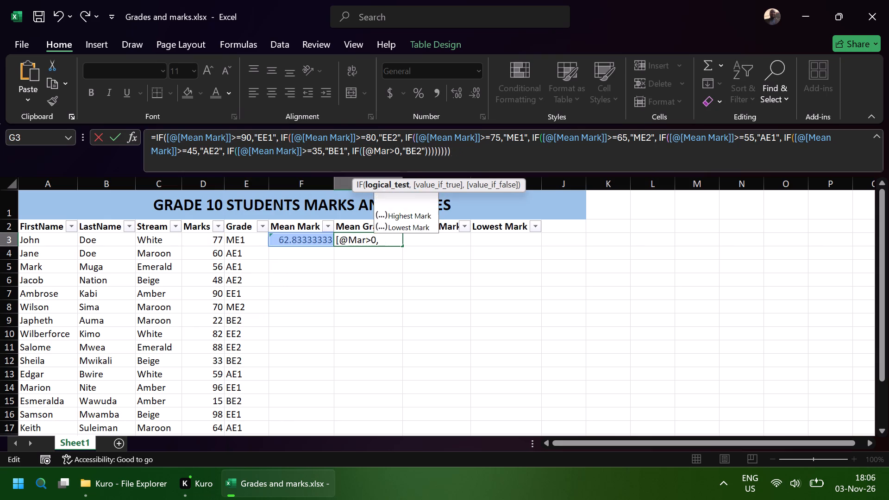
pyautogui.press('BackSpace')
pyautogui.press('BackSpace')
pyautogui.press('BackSpace')
pyautogui.press('BackSpace')
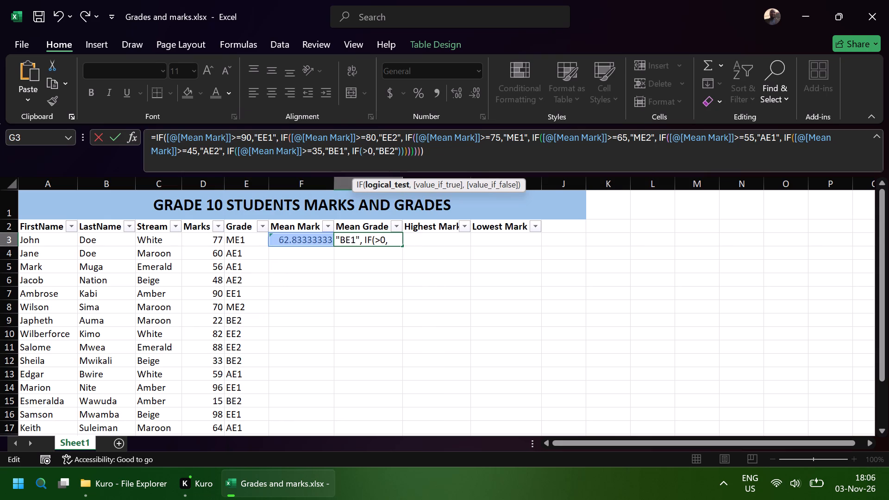
pyautogui.click(297, 239)
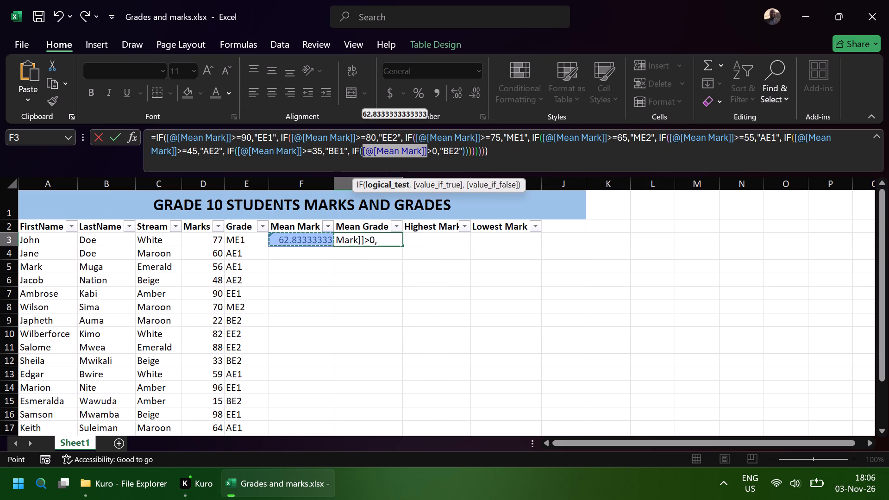
pyautogui.press('Return')
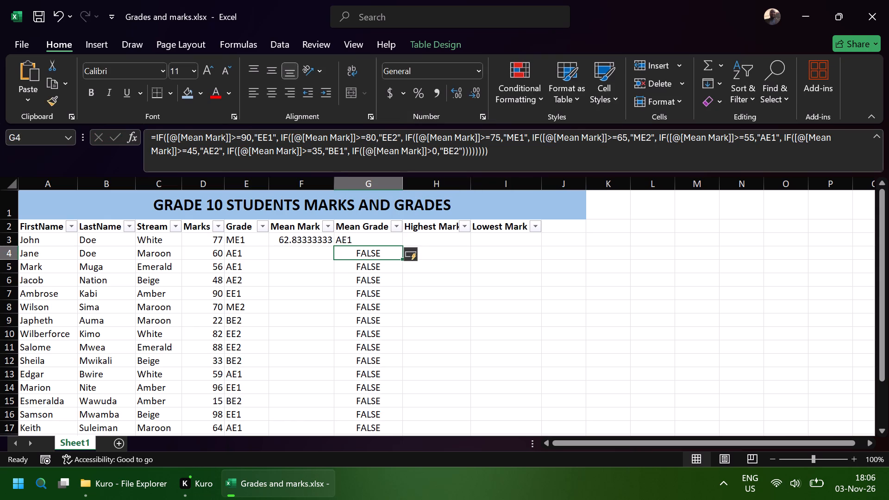
# Clear the automatically filled Mean Grade formulas from G4 to G20, keeping only the formula in G3.
pyautogui.press('BackSpace')
pyautogui.click(428, 285)
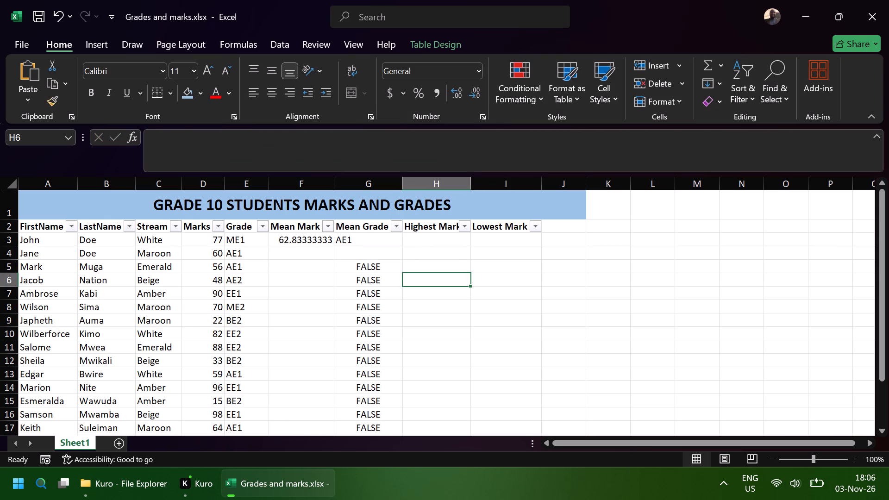
pyautogui.moveTo(351, 265); pyautogui.dragTo(369, 356)
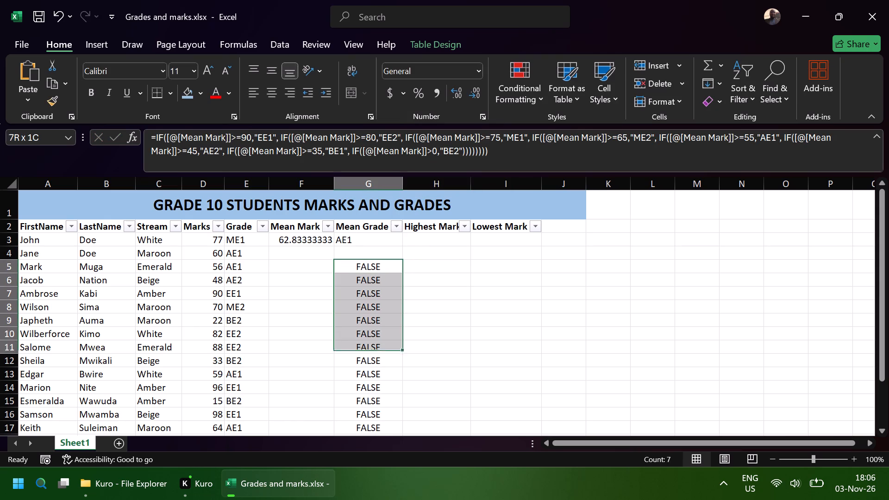
pyautogui.moveTo(369, 356); pyautogui.dragTo(368, 419)
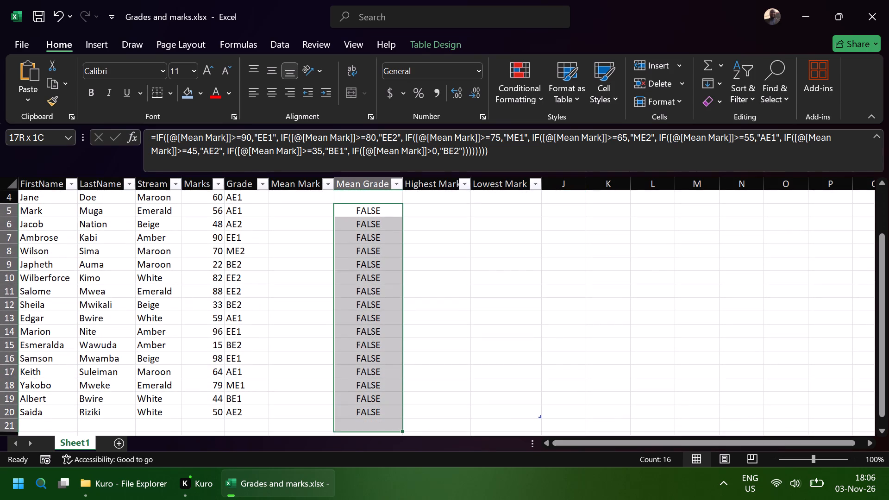
pyautogui.moveTo(368, 419); pyautogui.dragTo(367, 414)
pyautogui.press('BackSpace')
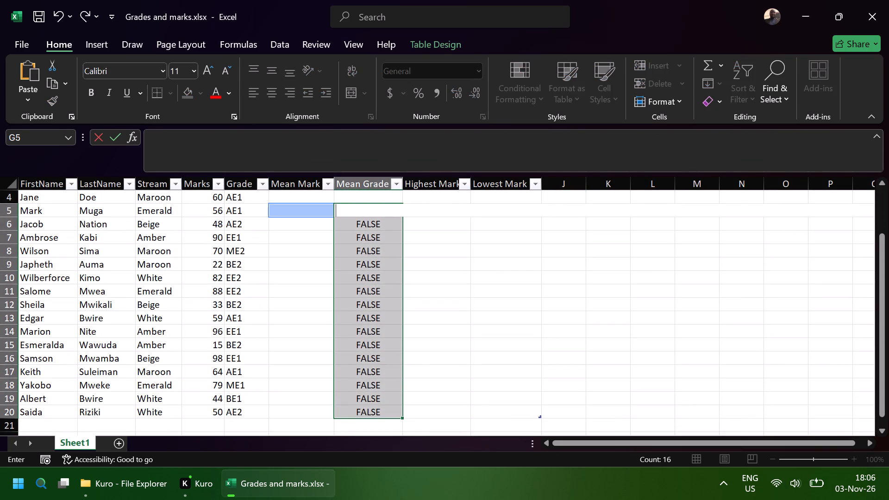
pyautogui.press('Delete')
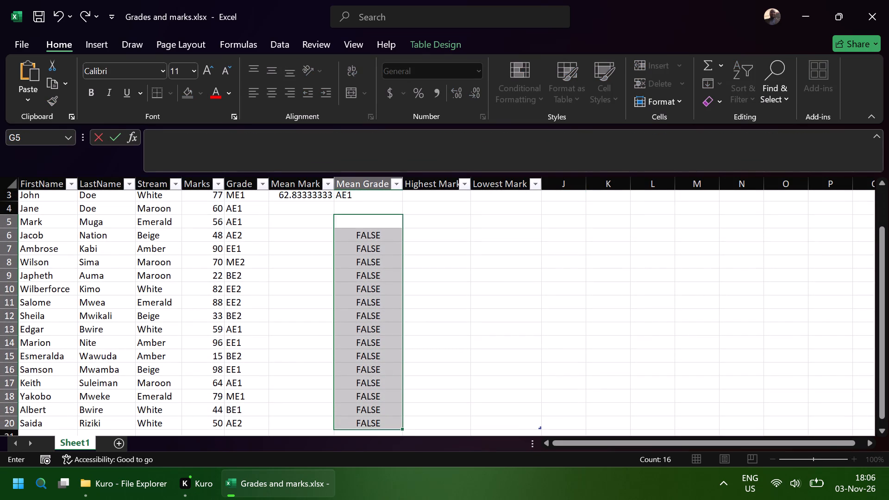
pyautogui.click(449, 301)
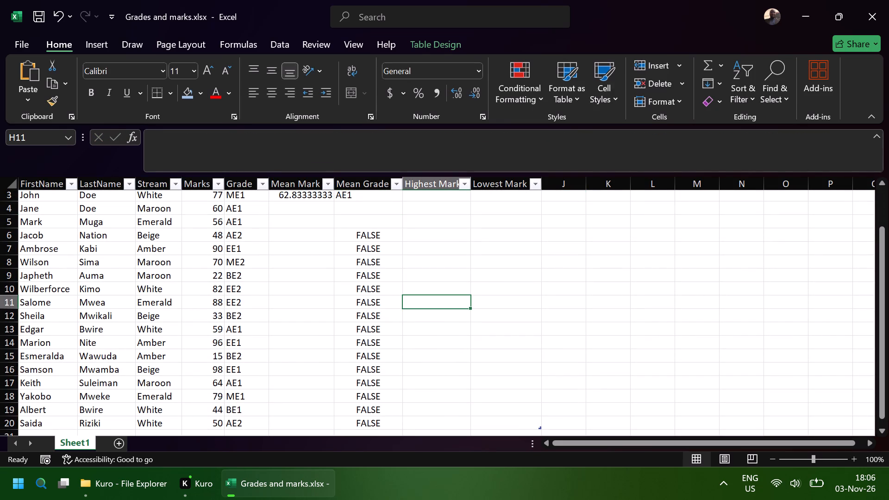
pyautogui.click(362, 219)
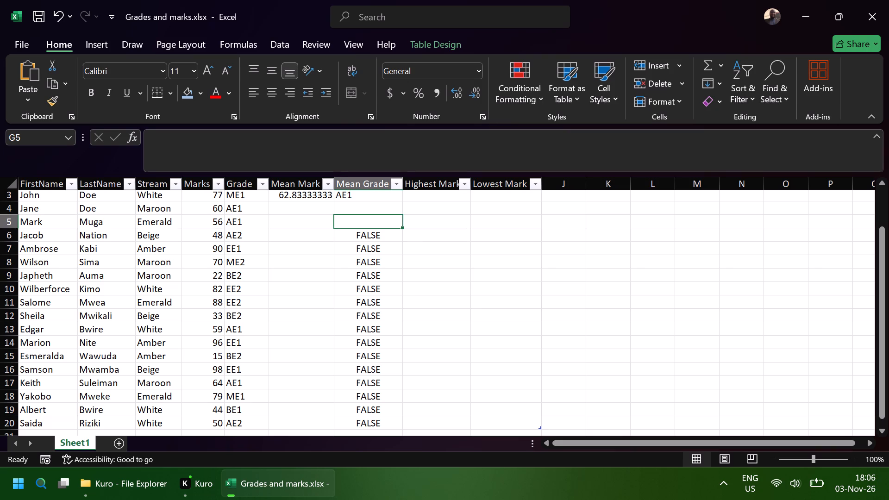
pyautogui.moveTo(401, 228); pyautogui.dragTo(376, 423)
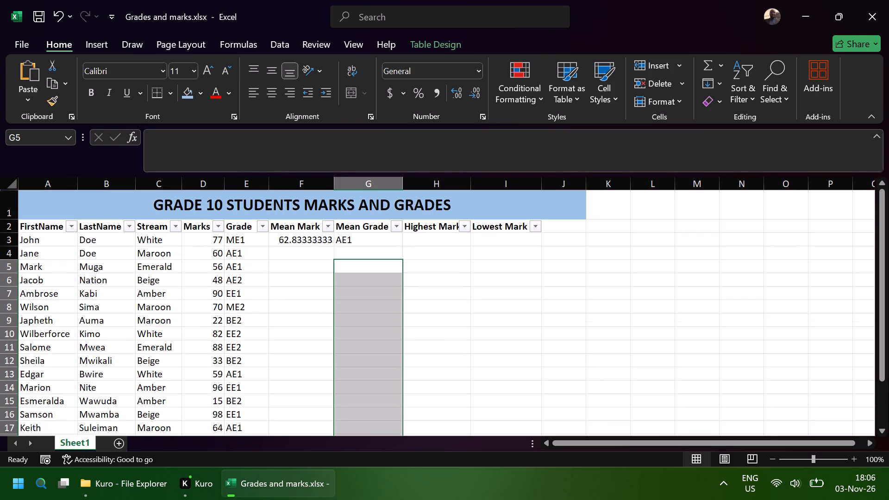
pyautogui.click(363, 268)
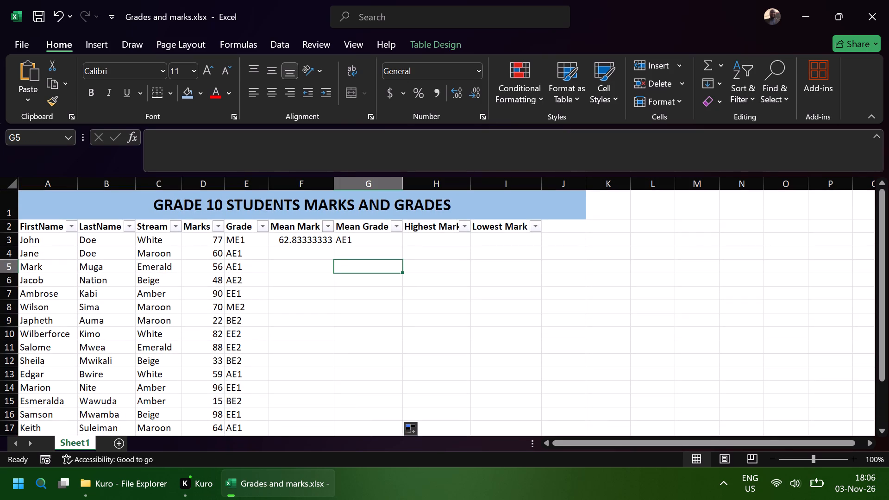
pyautogui.click(359, 254)
pyautogui.click(364, 242)
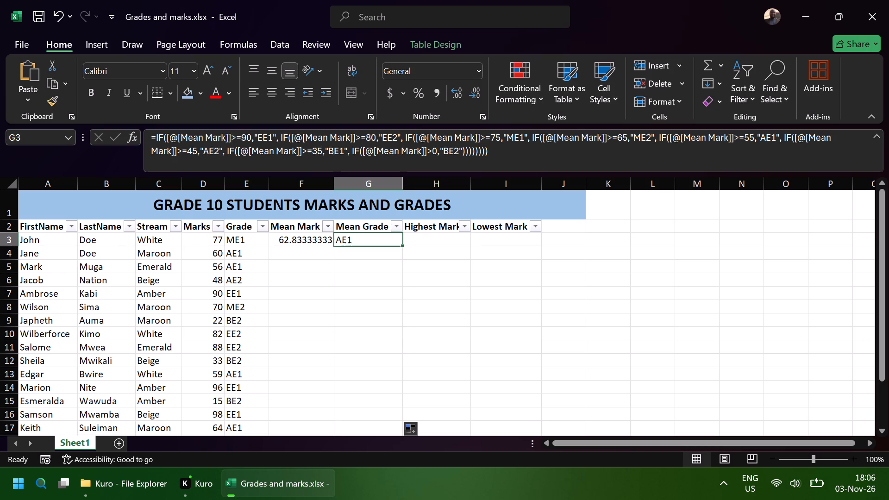
# Save the workbook and select the first Highest Mark cell, H3.
pyautogui.click(425, 259)
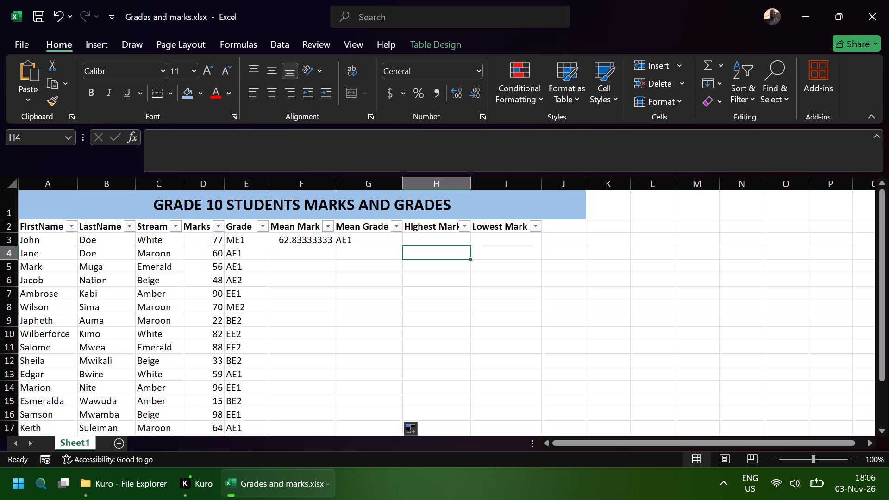
pyautogui.hotkey('ctrl', 's')
pyautogui.click(434, 241)
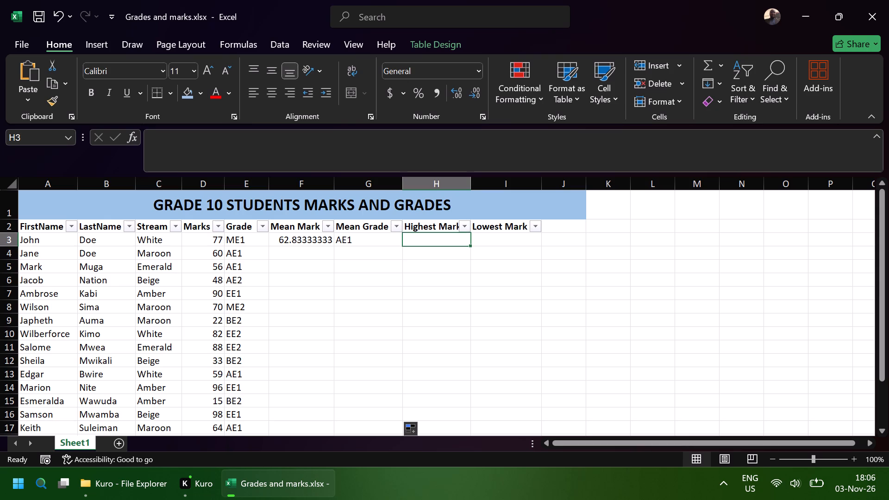
pyautogui.click(40, 22)
# Enter =MAX([Marks]) in H3, taking the whole Marks column as the range.
pyautogui.write('=max')
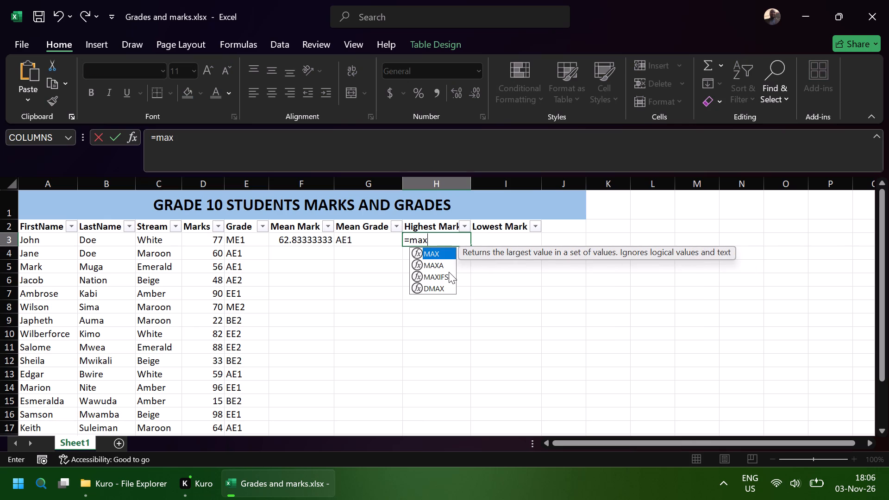
pyautogui.hotkey('shift', '(')
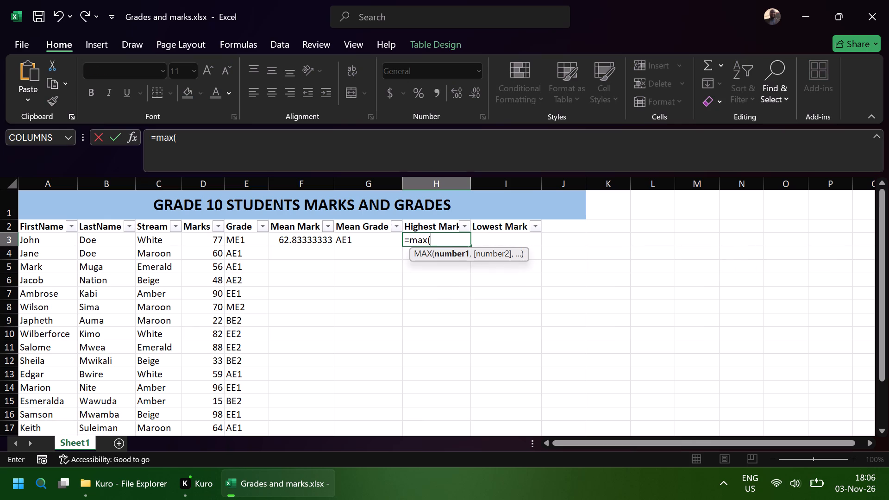
pyautogui.moveTo(202, 237); pyautogui.dragTo(213, 296)
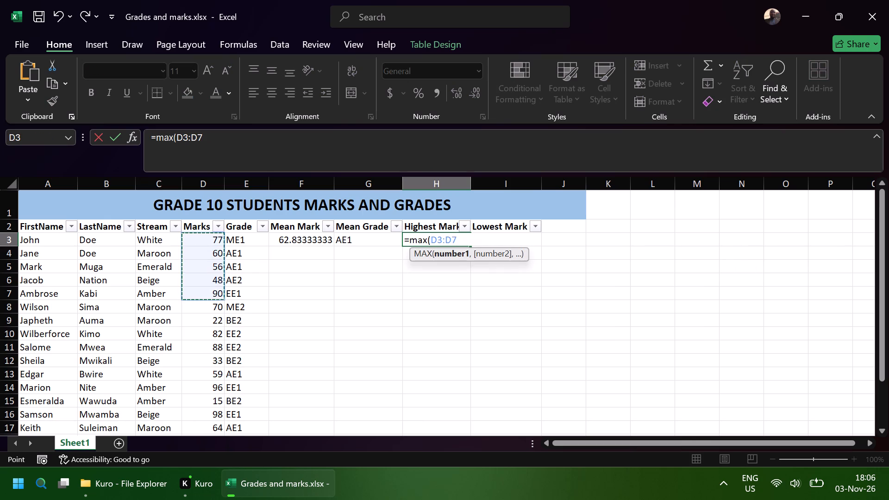
pyautogui.hotkey('ctrl', 'shift', 'Down')
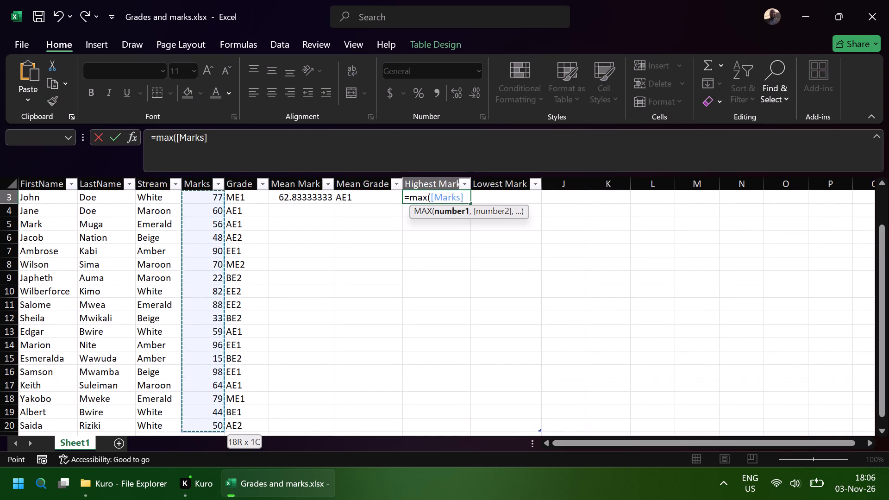
pyautogui.hotkey('shift', ')')
pyautogui.press('Return')
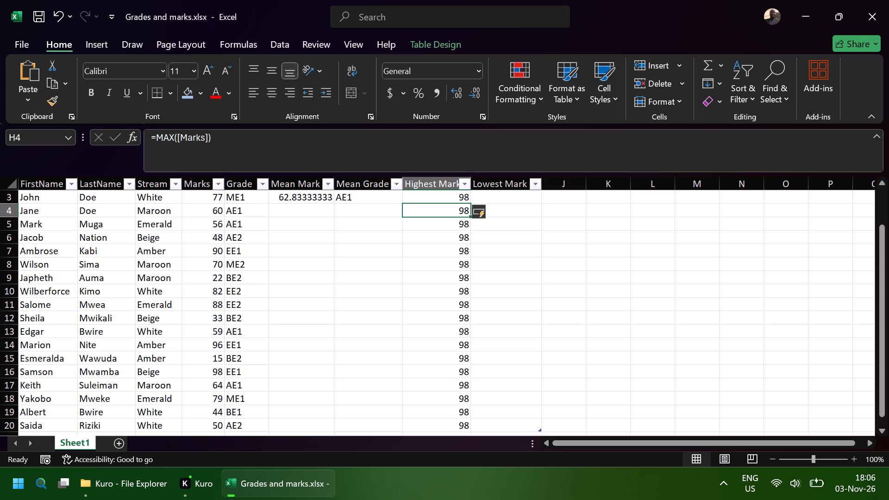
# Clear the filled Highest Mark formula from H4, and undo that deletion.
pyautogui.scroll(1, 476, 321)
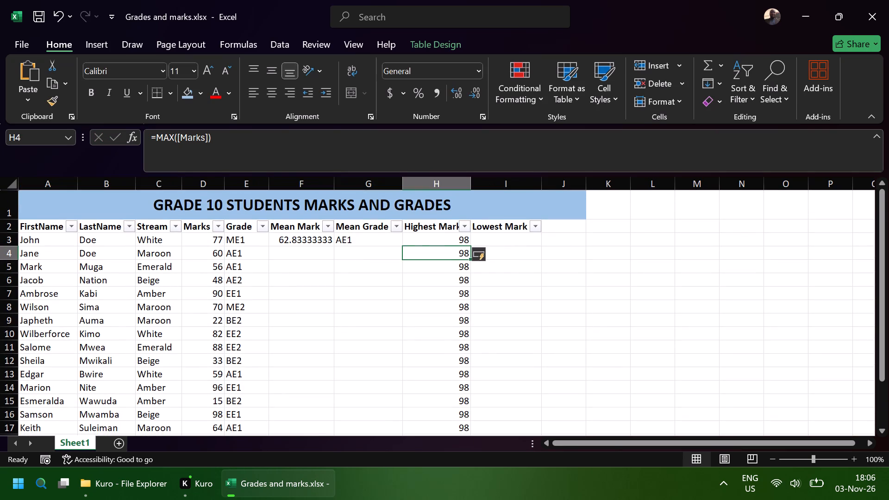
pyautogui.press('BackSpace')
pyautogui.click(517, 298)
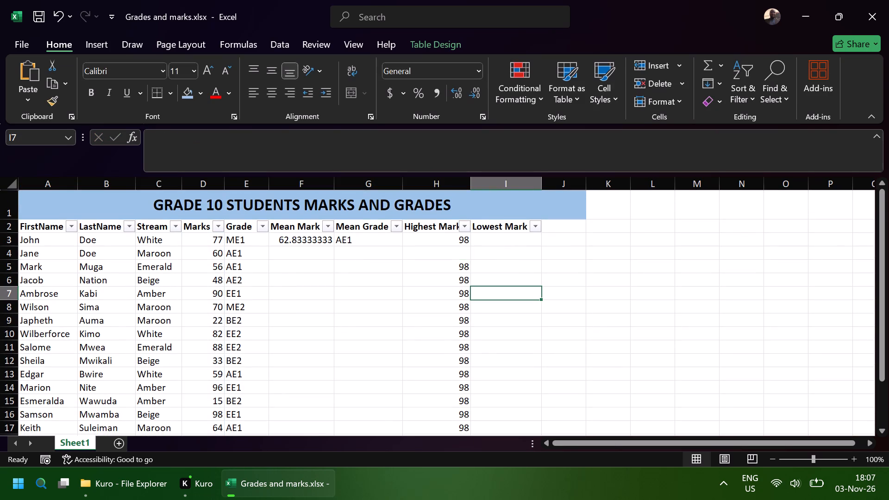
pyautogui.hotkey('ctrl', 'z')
# Undo the automatic fill of the Highest Mark column, keeping the MAX formula only in H3.
pyautogui.hotkey('ctrl', 'z')
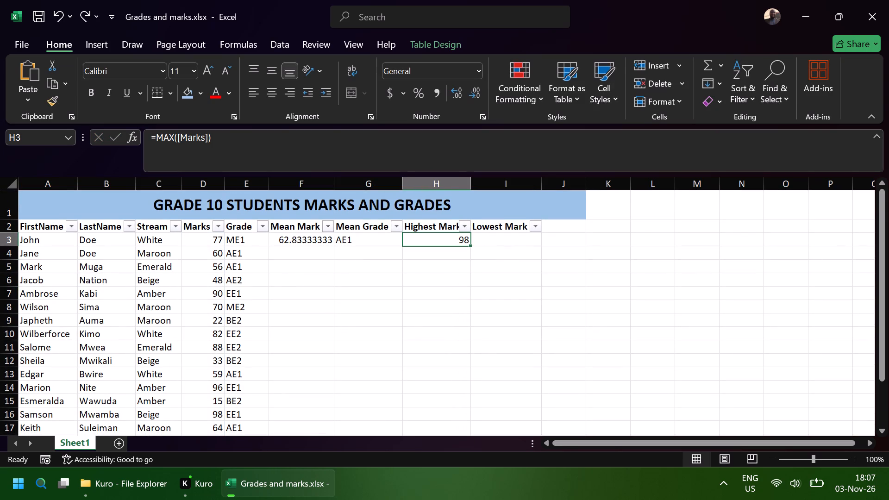
pyautogui.click(482, 256)
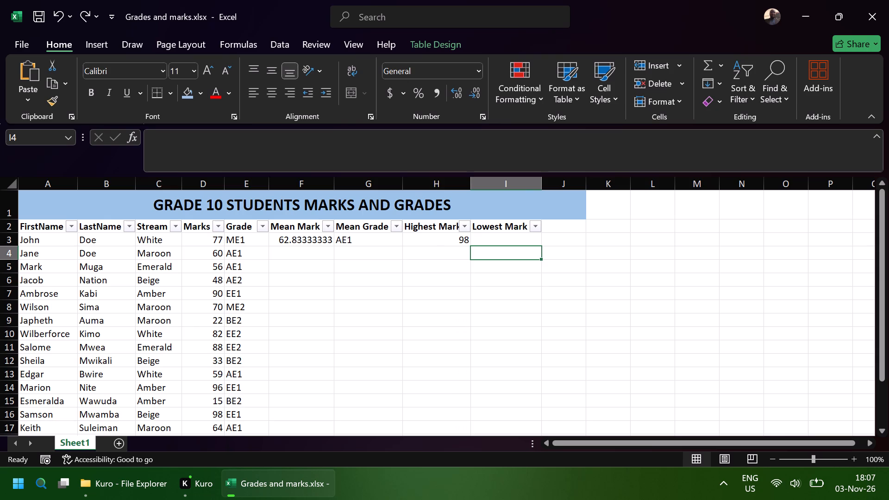
pyautogui.click(462, 245)
pyautogui.click(451, 253)
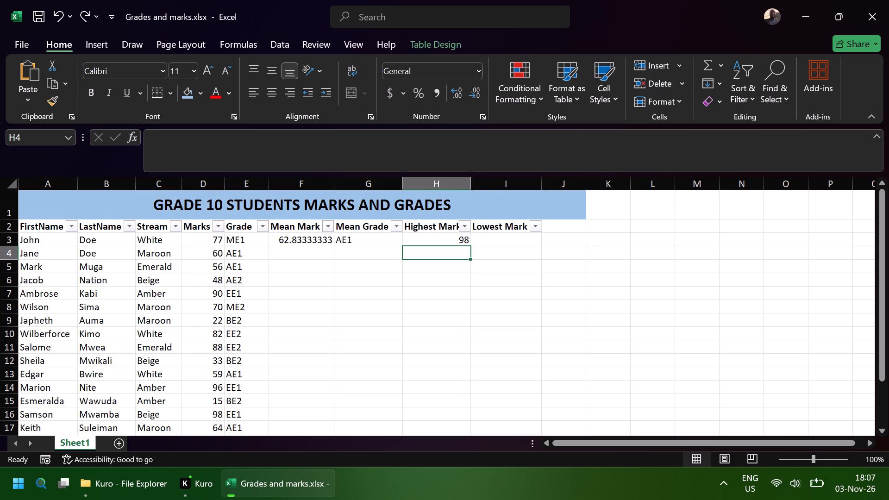
pyautogui.click(448, 240)
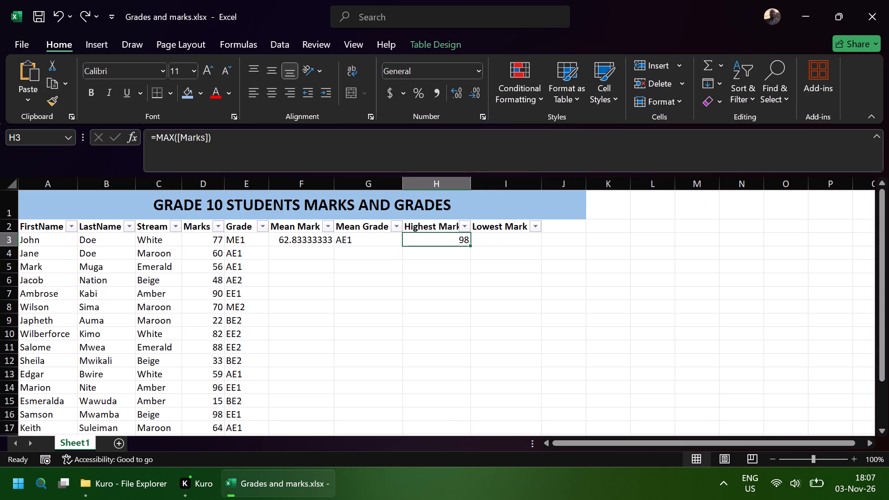
# Save the workbook with the highest mark formula in place.
pyautogui.hotkey('ctrl', 's')
# Enter =MIN([Marks]) in the Lowest Mark cell I3, taking the whole Marks column as the range.
pyautogui.click(492, 240)
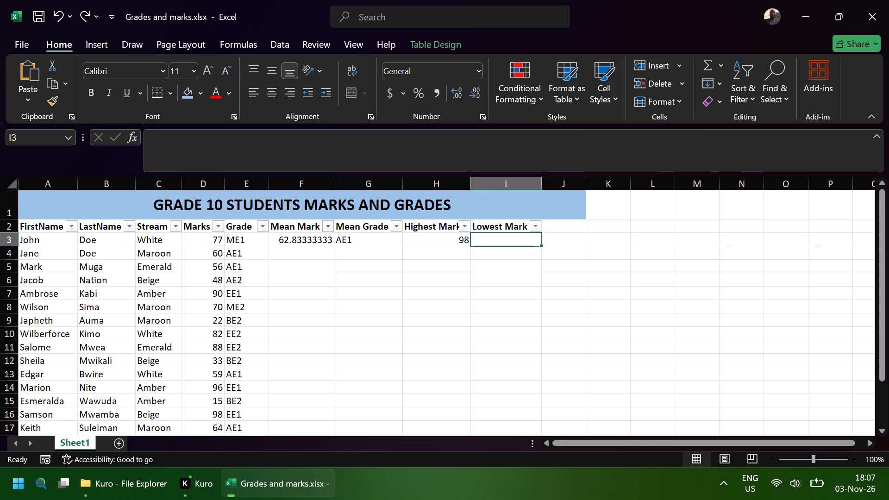
pyautogui.write('=min(')
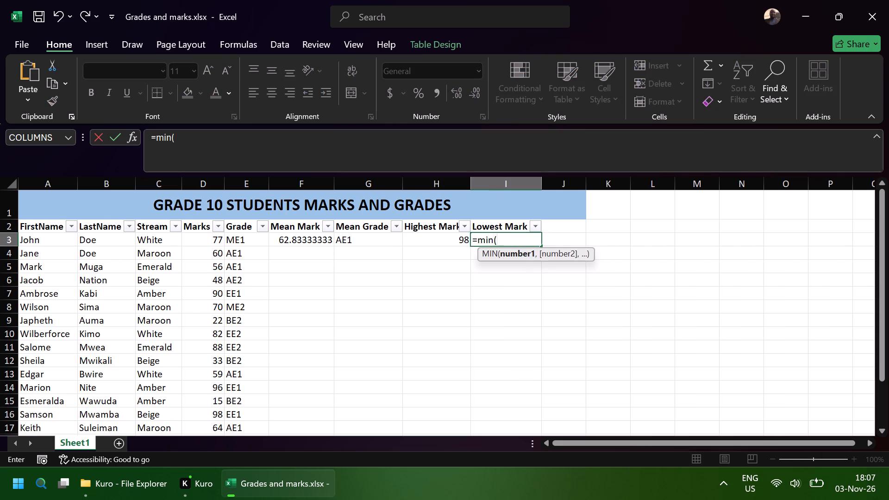
pyautogui.moveTo(202, 238); pyautogui.dragTo(203, 325)
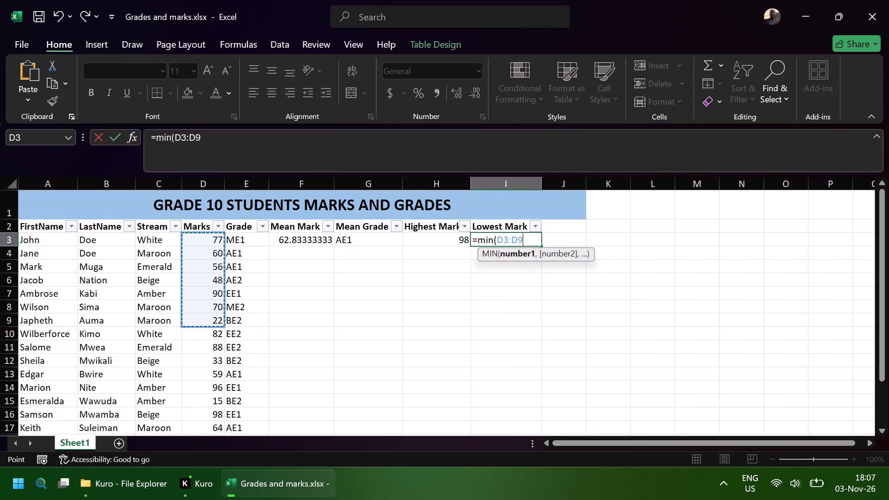
pyautogui.hotkey('ctrl', 'shift', 'Down')
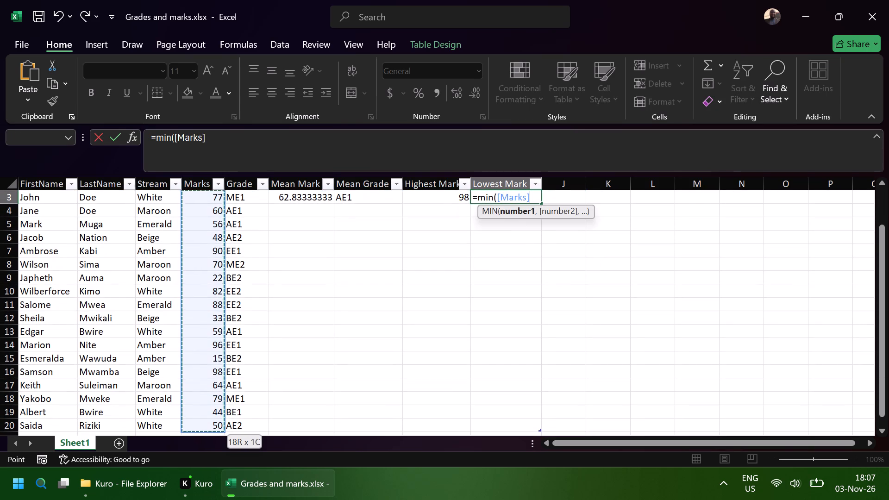
pyautogui.hotkey('shift', ')')
pyautogui.scroll(2, 203, 325)
pyautogui.press('Return')
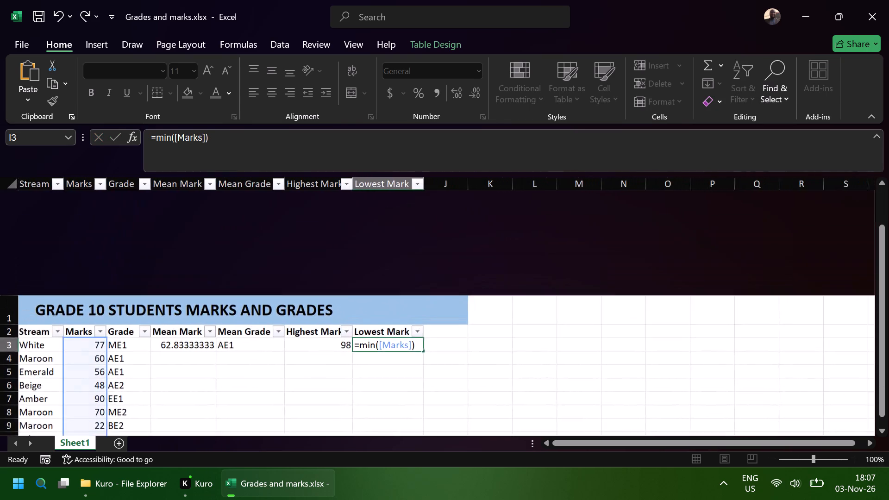
# Undo the automatic fill of the Lowest Mark column, keeping the MIN formula only in I3.
pyautogui.hotkey('ctrl', 'z')
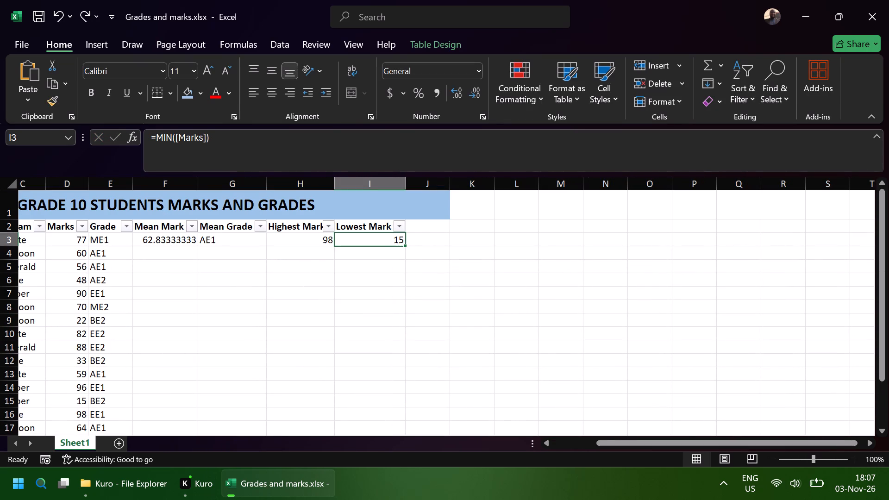
pyautogui.click(350, 321)
pyautogui.hscroll(3, 350, 321)
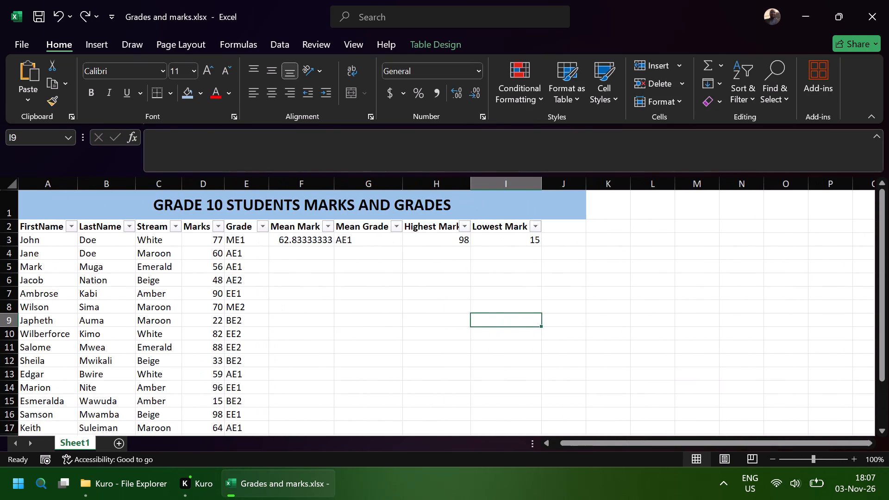
# Check the lowest mark formula in I3 and save the workbook.
pyautogui.click(38, 23)
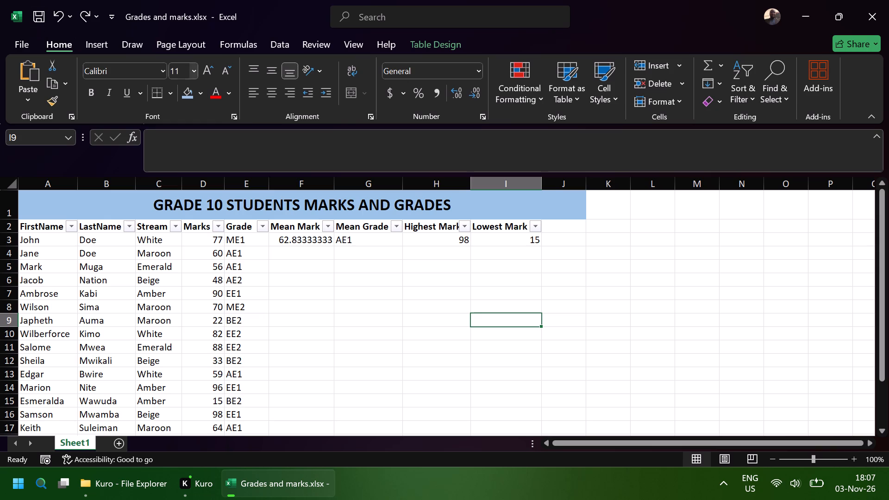
pyautogui.click(528, 239)
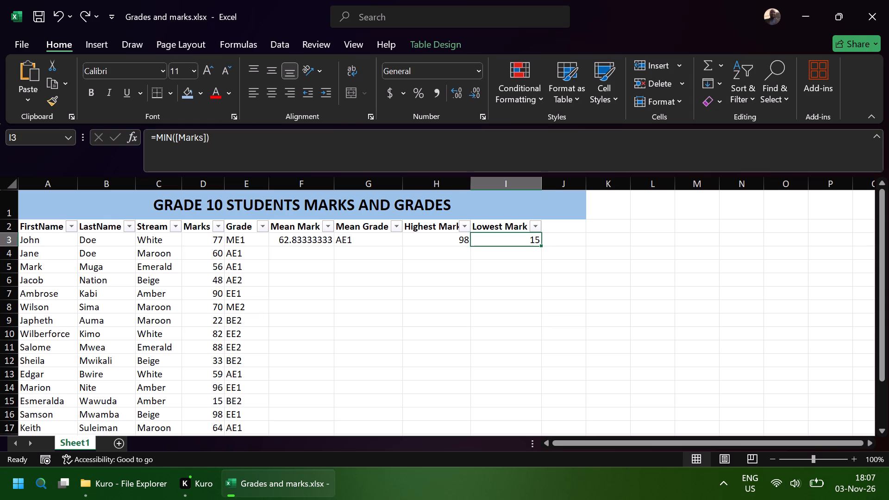
pyautogui.click(531, 309)
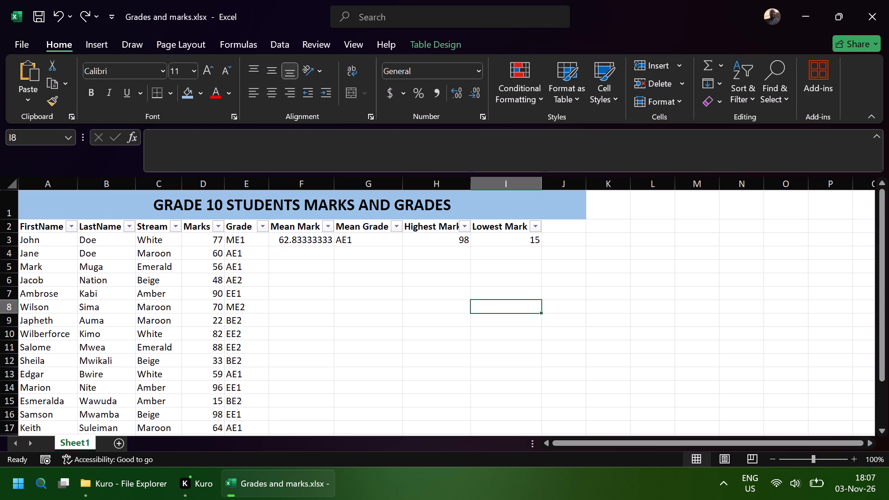
pyautogui.hotkey('ctrl', 's')
# Right-align the Mean Grade value in G3 and save the workbook.
pyautogui.hotkey('ctrl', 's')
pyautogui.click(351, 242)
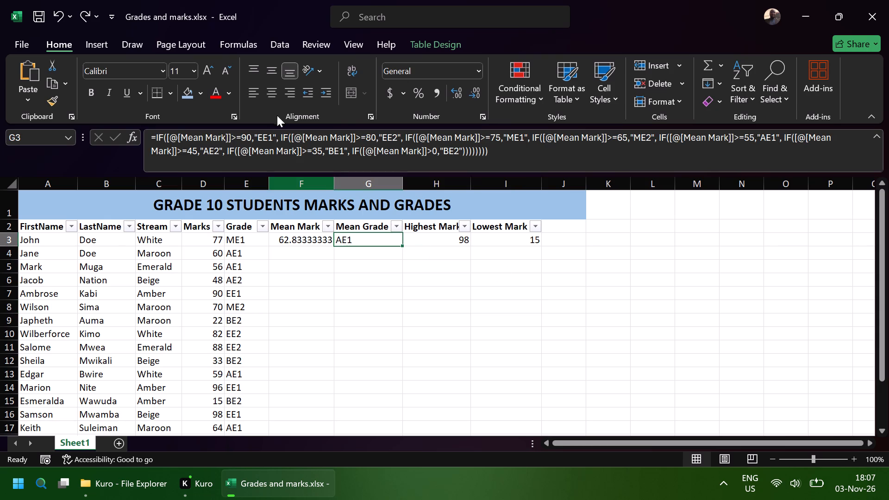
pyautogui.click(291, 97)
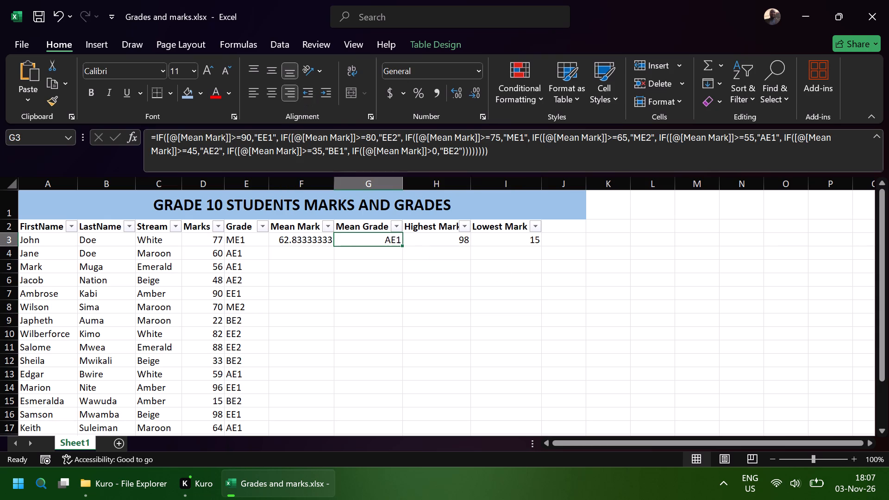
pyautogui.click(416, 303)
pyautogui.hotkey('ctrl', 's')
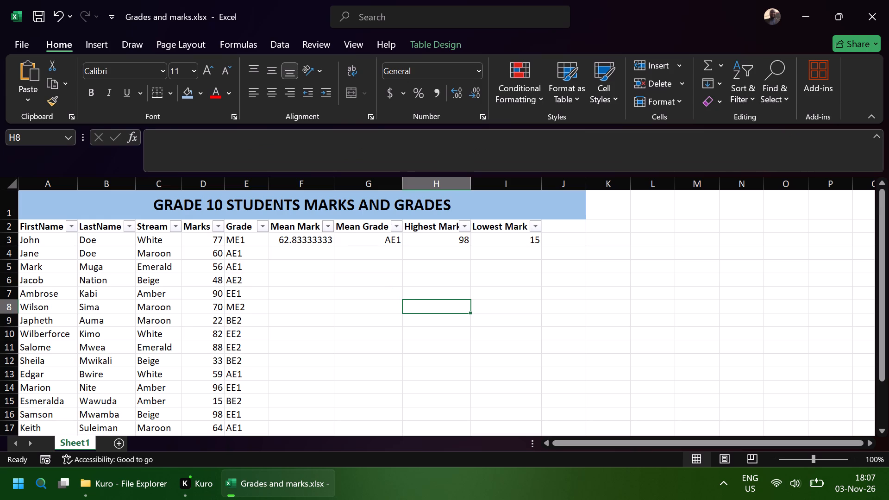
# Add a "Number of Students" header in J2 and fit the column width to the heading.
pyautogui.click(300, 282)
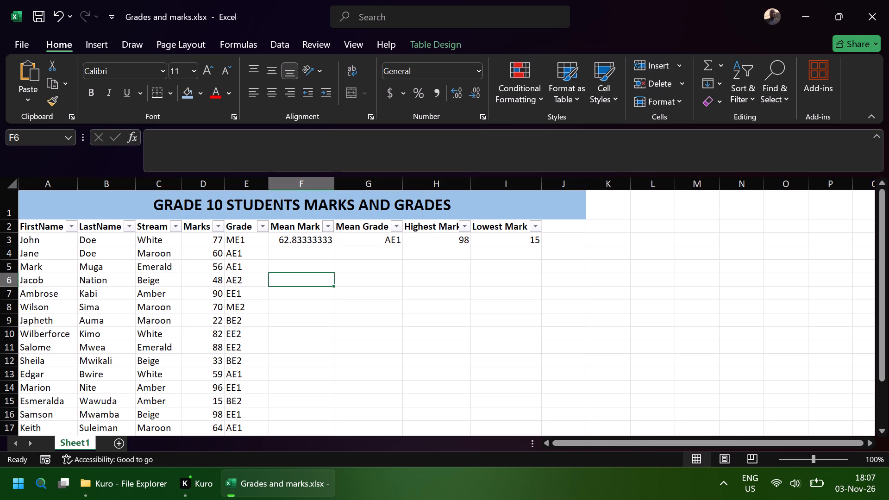
pyautogui.click(558, 232)
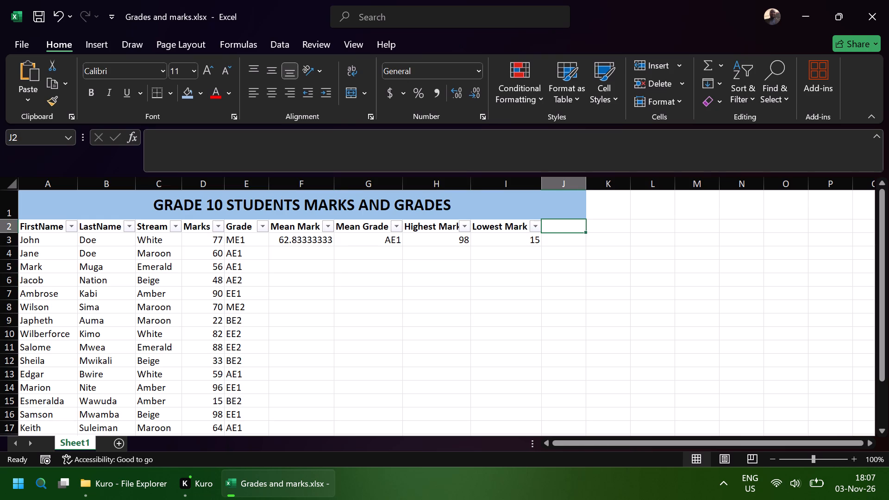
pyautogui.write('Number')
pyautogui.press('space')
pyautogui.write('of Students')
pyautogui.click(595, 268)
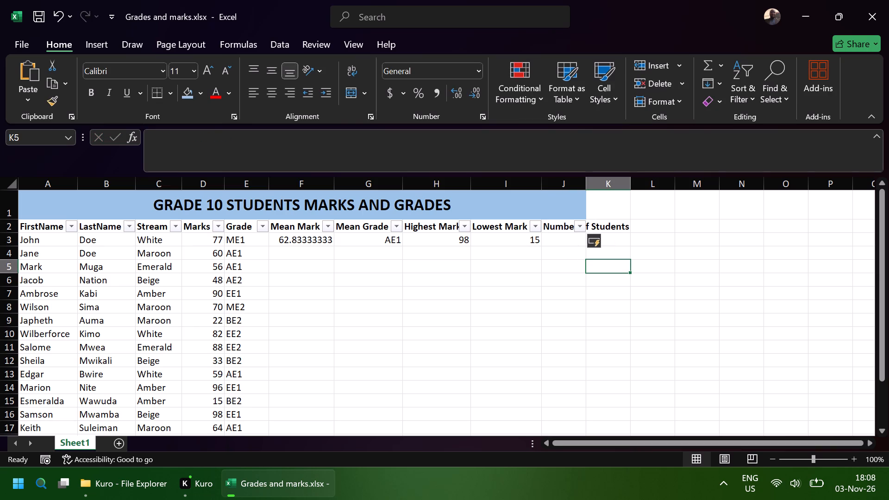
pyautogui.doubleClick(583, 183)
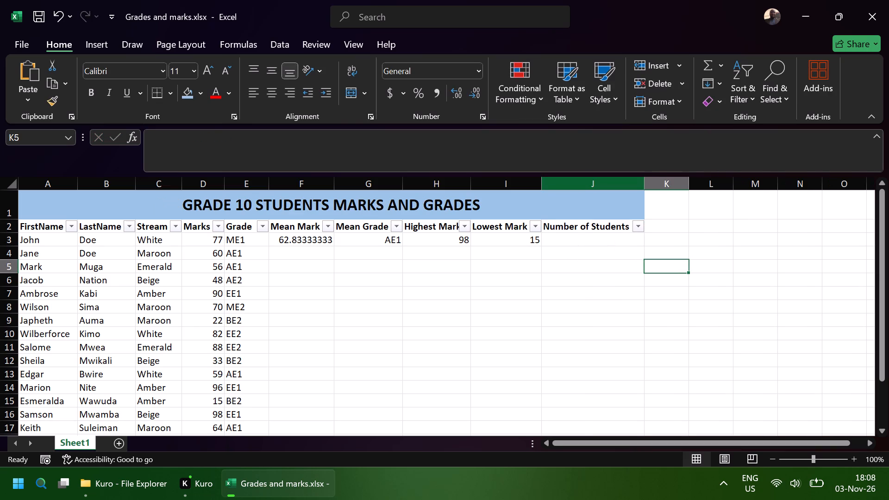
# Enter =COUNTA([FirstName]) in the Number of Students cell J3, taking the whole FirstName column as the range.
pyautogui.click(589, 240)
pyautogui.press('=')
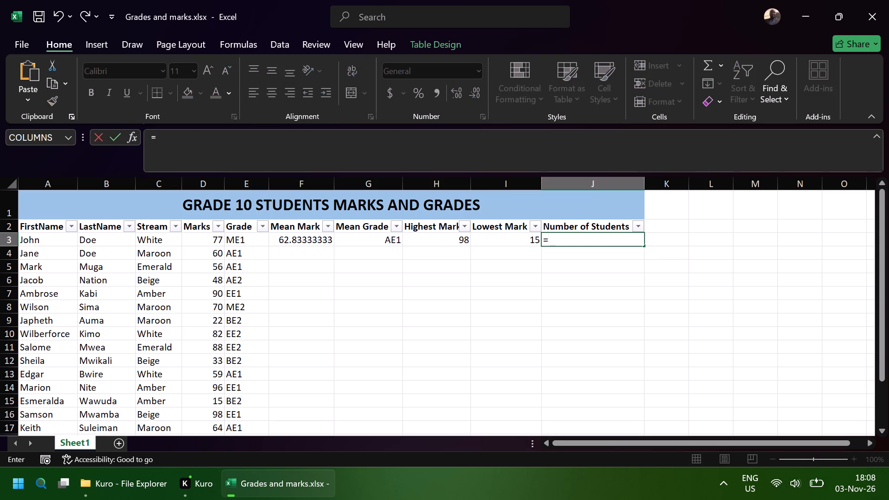
pyautogui.write('count')
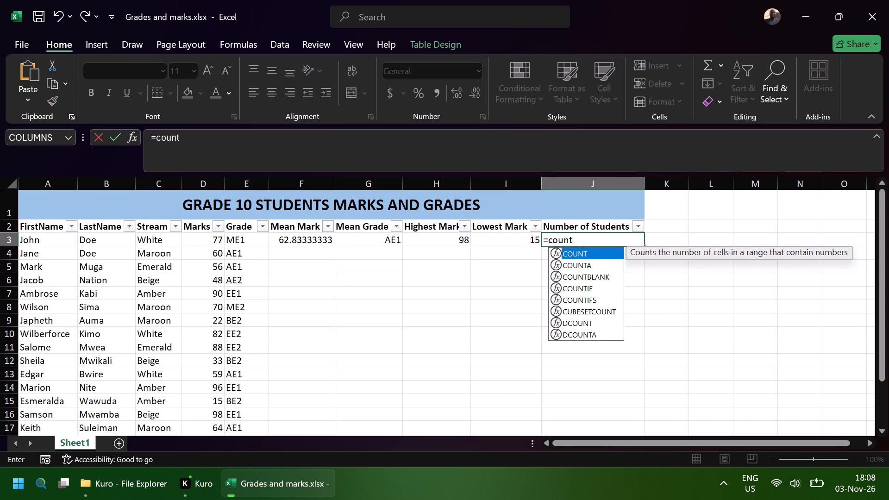
pyautogui.press('a')
pyautogui.hotkey('shift', '(')
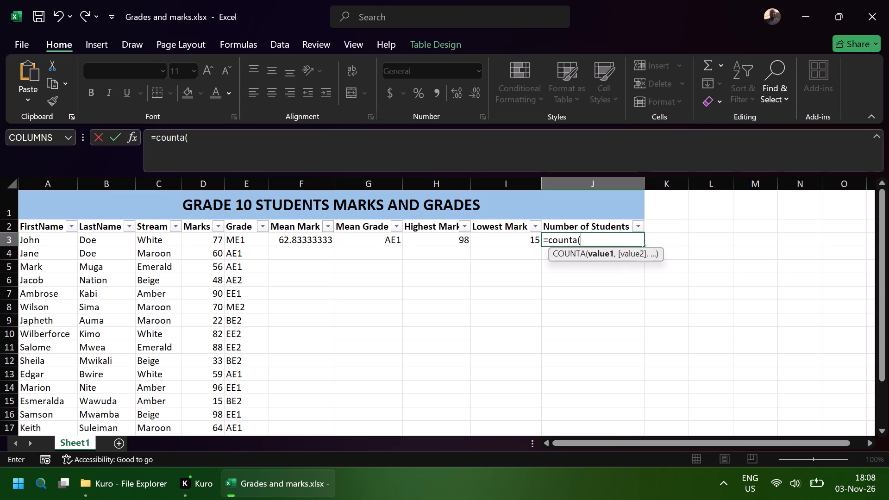
pyautogui.moveTo(34, 241); pyautogui.dragTo(39, 322)
pyautogui.hotkey('ctrl', 'shift', 'Down')
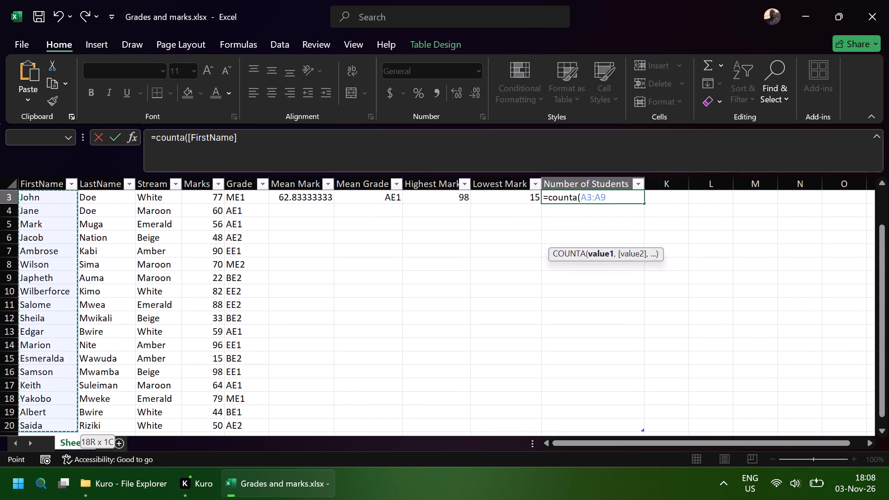
pyautogui.hotkey('shift', ')')
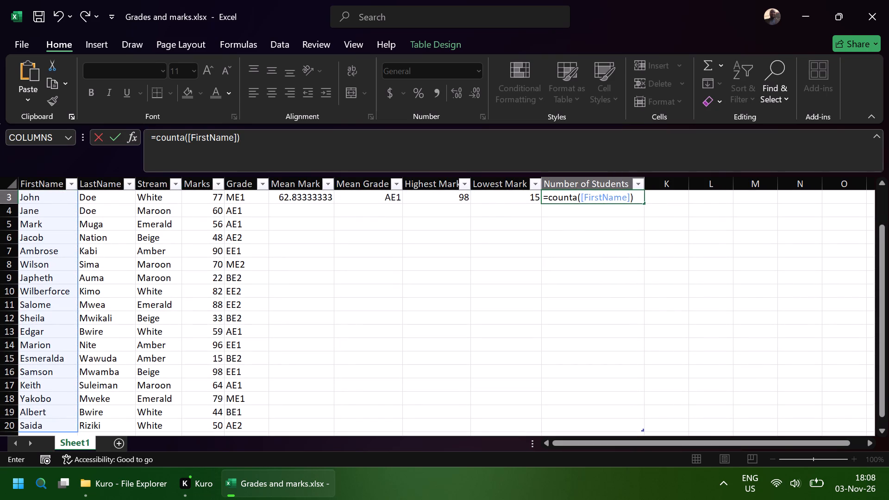
pyautogui.press('Return')
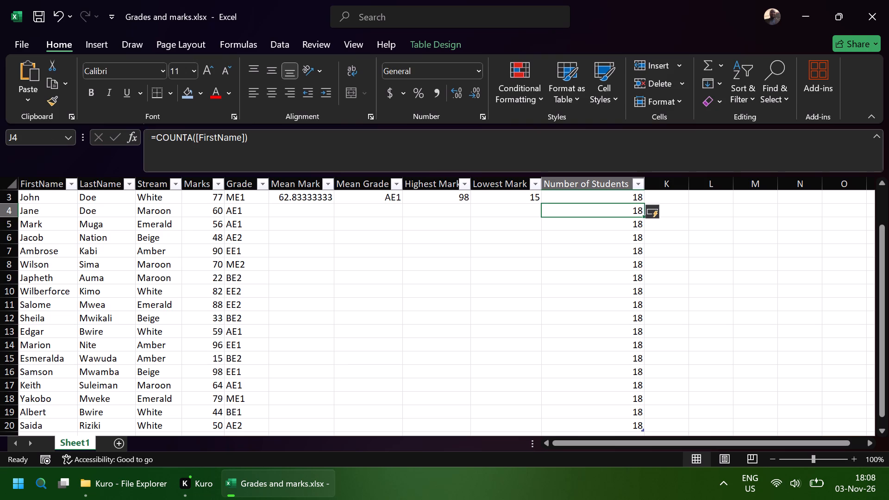
# Undo the automatic fill of the Number of Students column, keeping the COUNTA formula only in J3, and save the workbook.
pyautogui.hotkey('ctrl', 'z')
pyautogui.scroll(1, 242, 344)
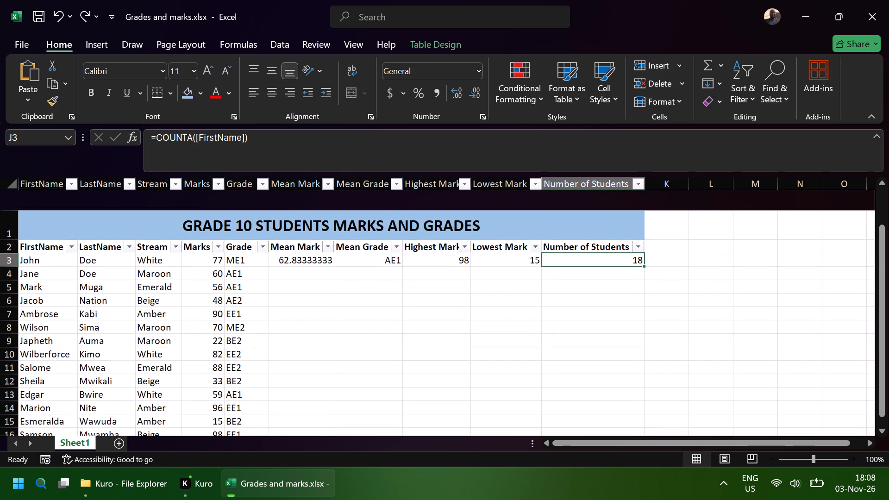
pyautogui.scroll(2, 242, 344)
pyautogui.scroll(-2, 242, 344)
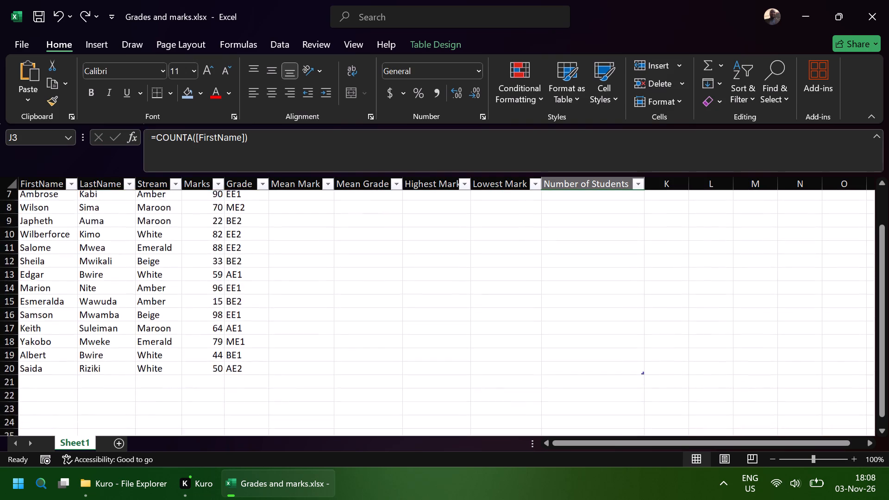
pyautogui.hotkey('ctrl', 's')
pyautogui.scroll(1, 242, 344)
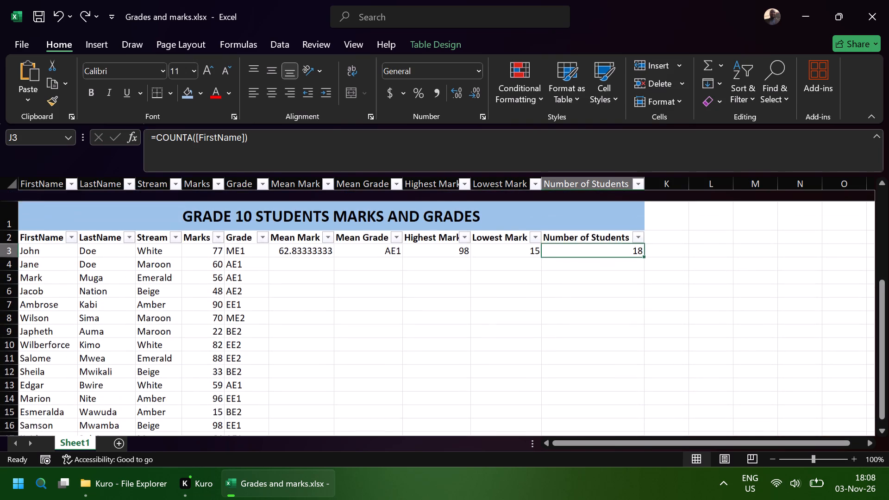
pyautogui.scroll(1, 242, 344)
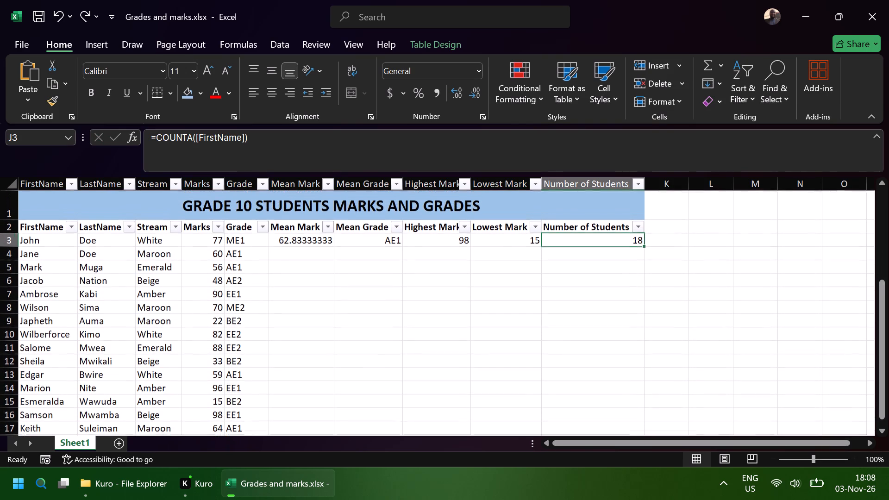
# Add a new student record in row 21 below the last student, entering the first name Wesley and the last name.
pyautogui.click(632, 299)
pyautogui.scroll(-1, 515, 300)
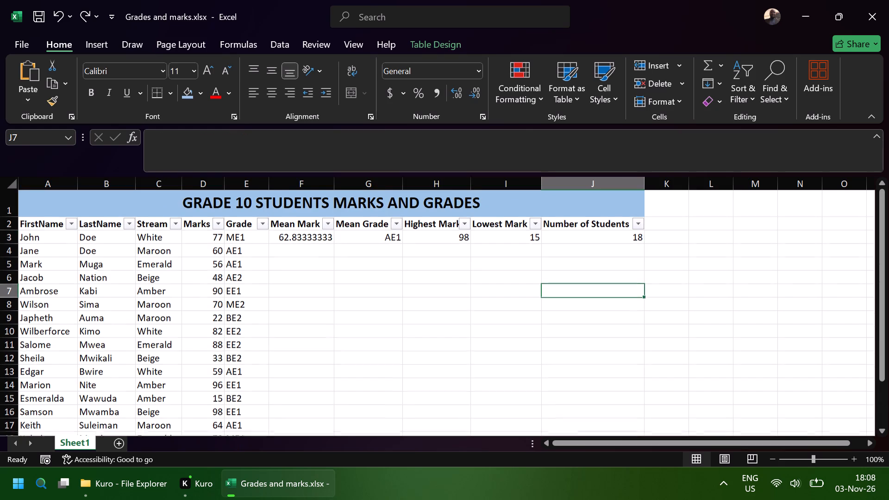
pyautogui.scroll(-1, 515, 300)
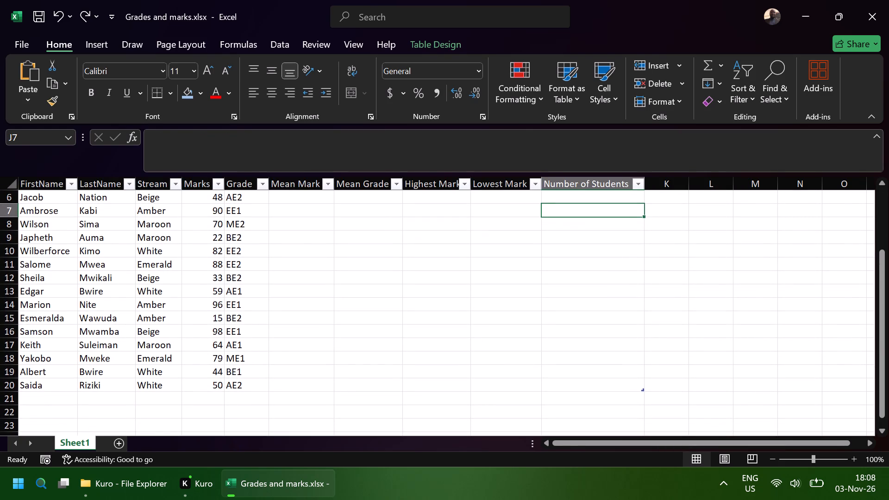
pyautogui.scroll(2, 515, 300)
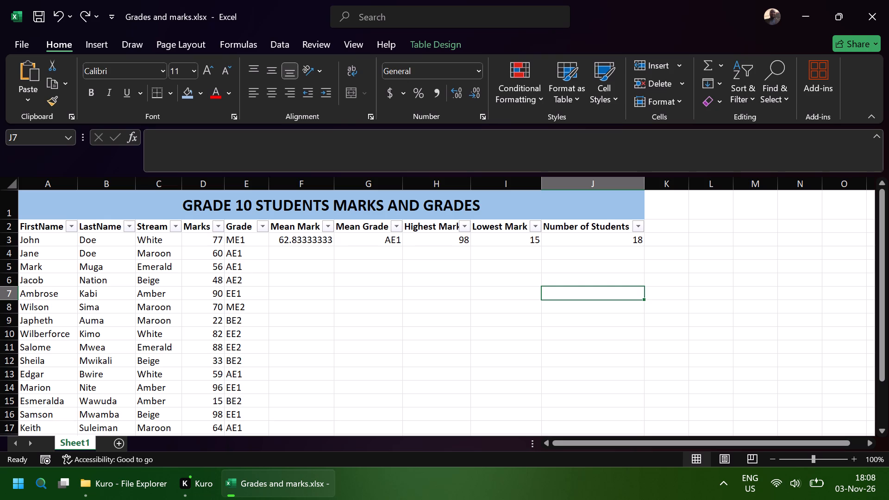
pyautogui.scroll(-1, 285, 258)
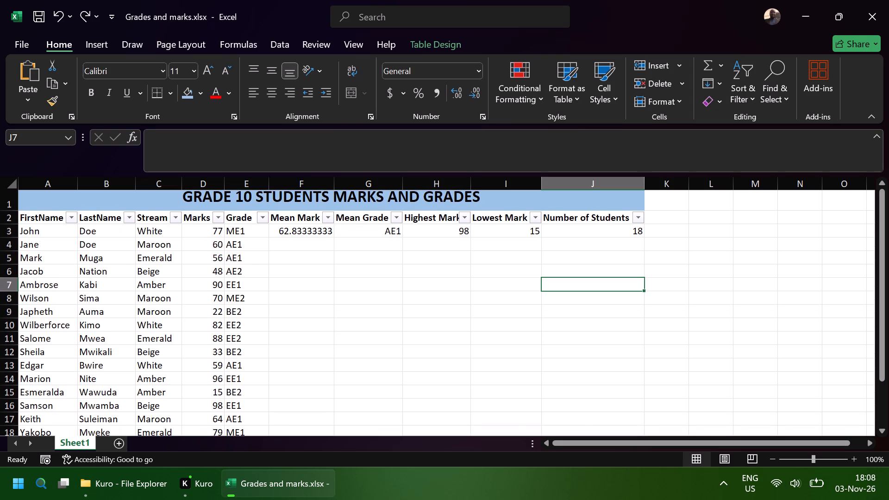
pyautogui.scroll(-2, 285, 258)
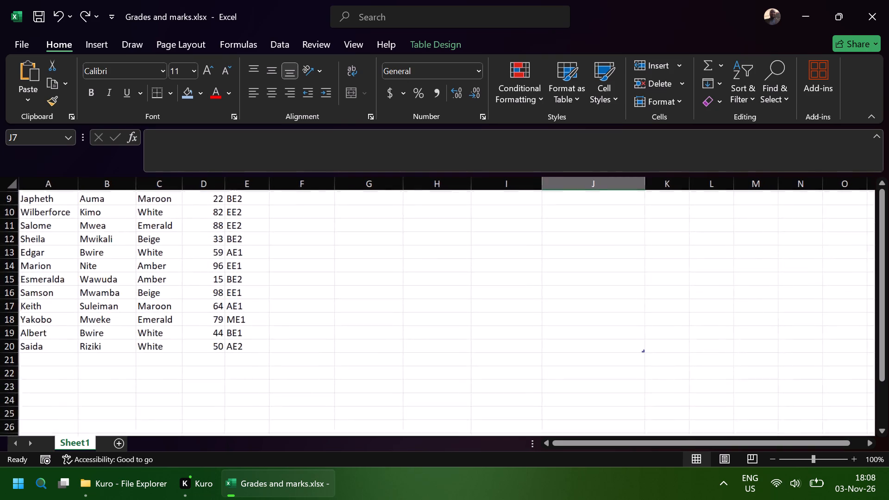
pyautogui.scroll(-1, 285, 258)
pyautogui.click(39, 338)
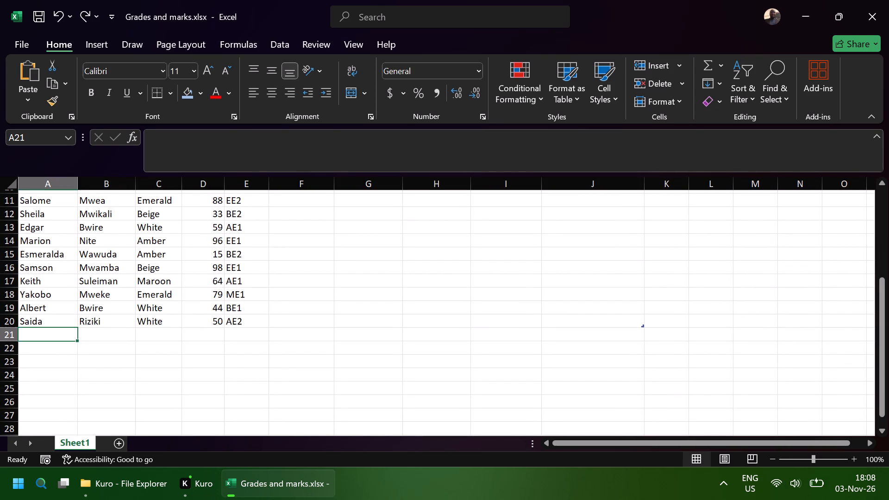
pyautogui.write('Wesley')
pyautogui.press('Right')
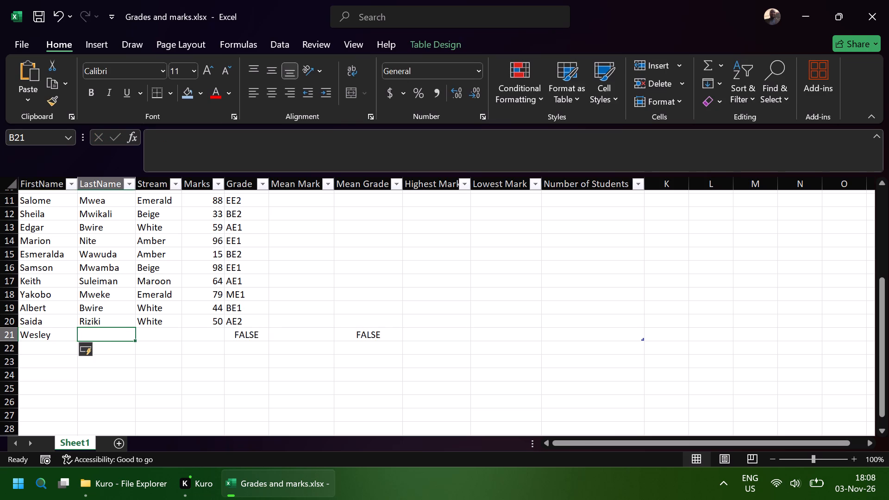
pyautogui.scroll(2, 39, 338)
pyautogui.scroll(-1, 39, 338)
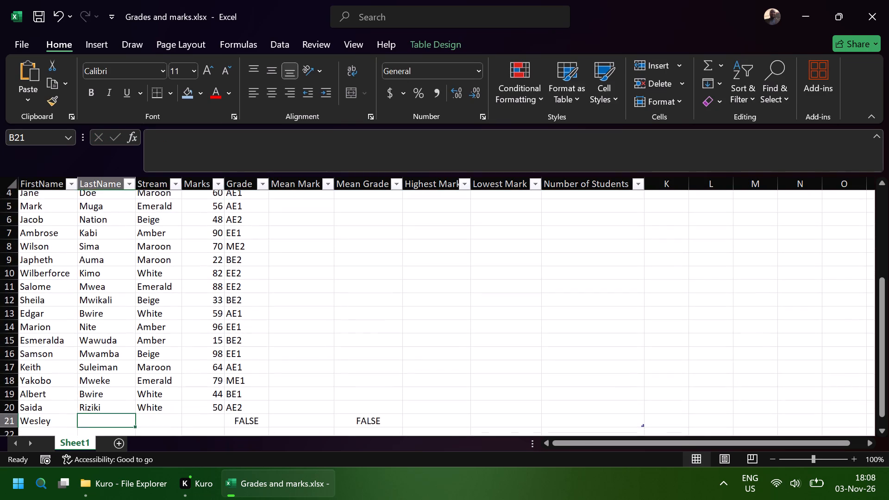
pyautogui.scroll(-1, 39, 338)
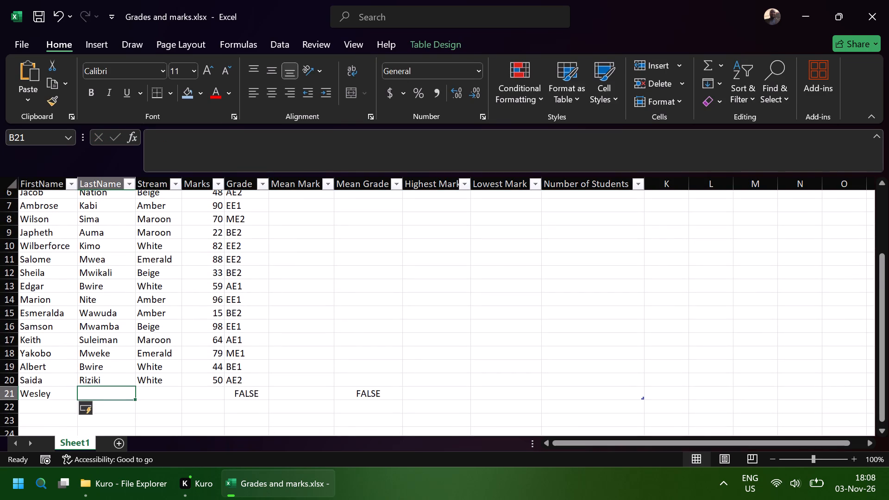
pyautogui.write('Farouq')
pyautogui.press('Right')
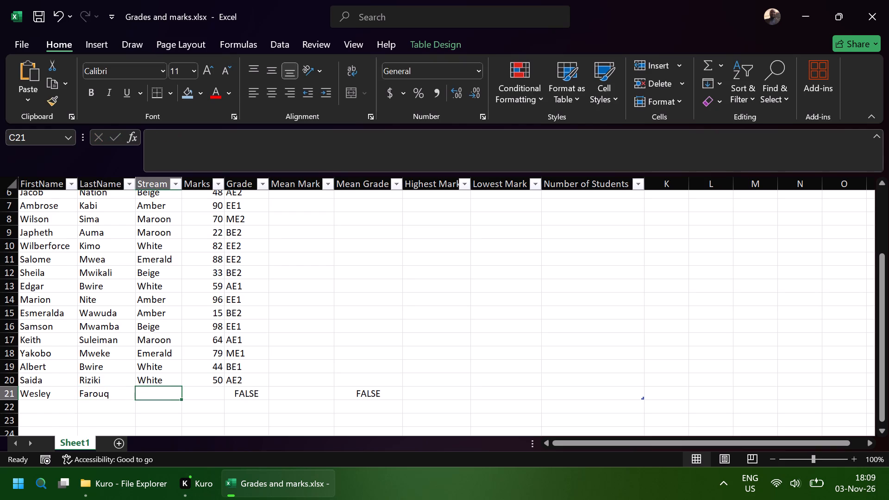
# Set the new student's Stream to Beige and Marks to 65 in row 21.
pyautogui.hotkey('shift', 'b')
pyautogui.press('Right')
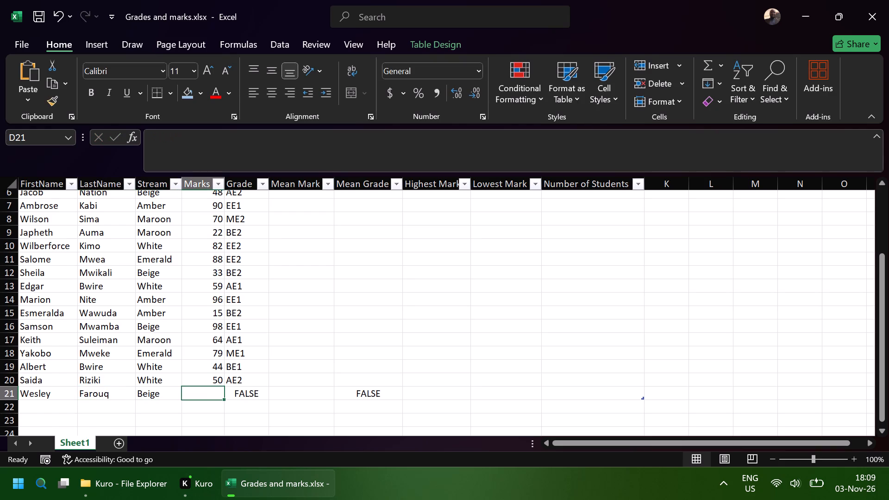
pyautogui.write('65')
pyautogui.press('Right')
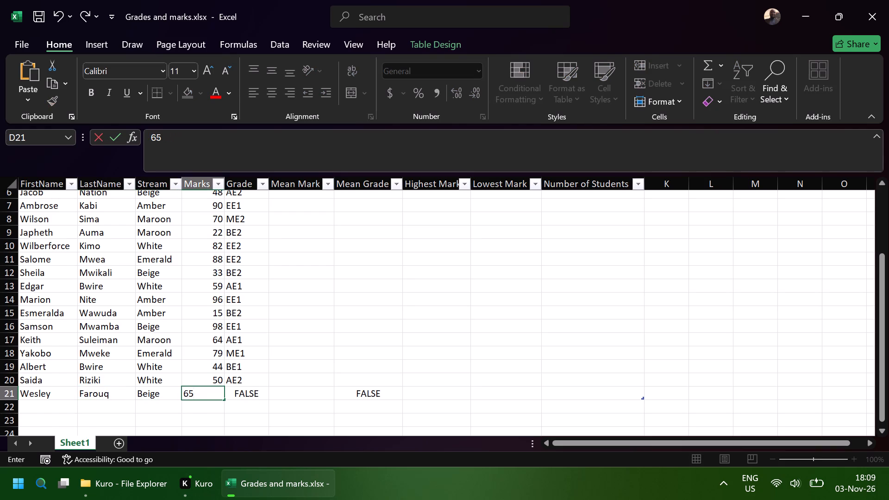
# Clear the automatically filled Mean Grade formula from G21 in the new student's row.
pyautogui.press('Right')
pyautogui.press('Right')
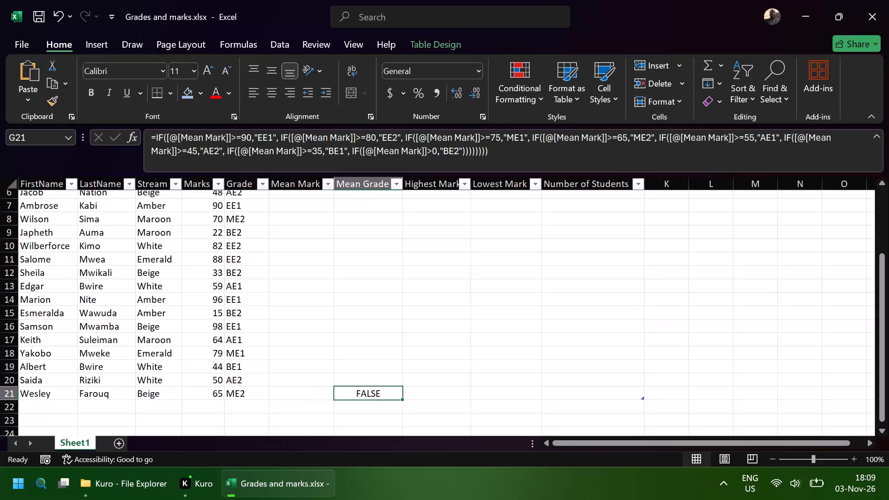
pyautogui.press('BackSpace')
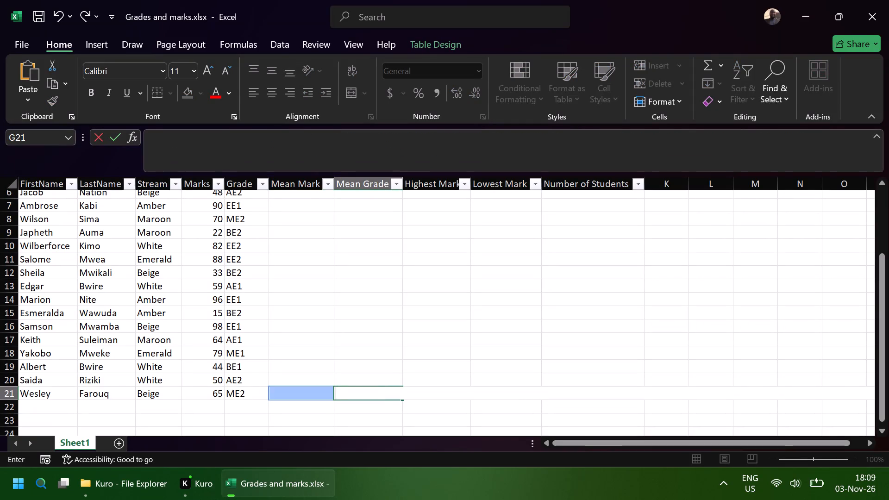
pyautogui.click(359, 370)
pyautogui.click(368, 381)
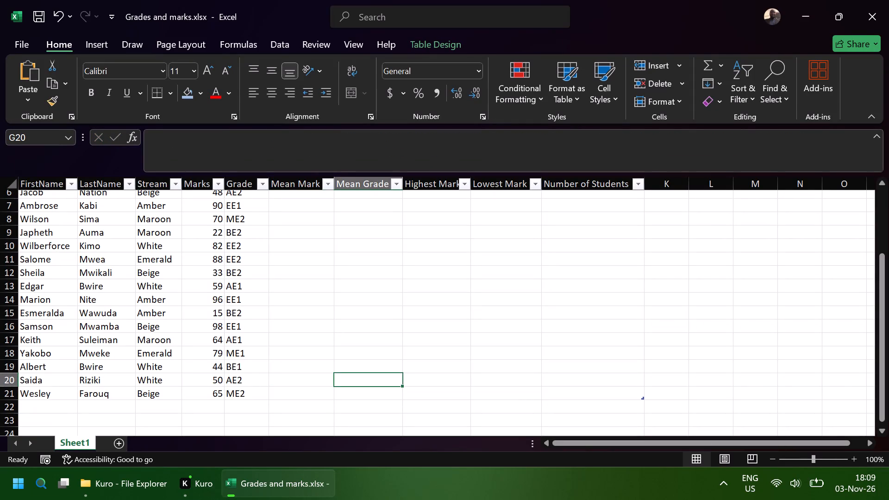
pyautogui.click(375, 398)
pyautogui.scroll(1, 375, 398)
pyautogui.scroll(-1, 375, 398)
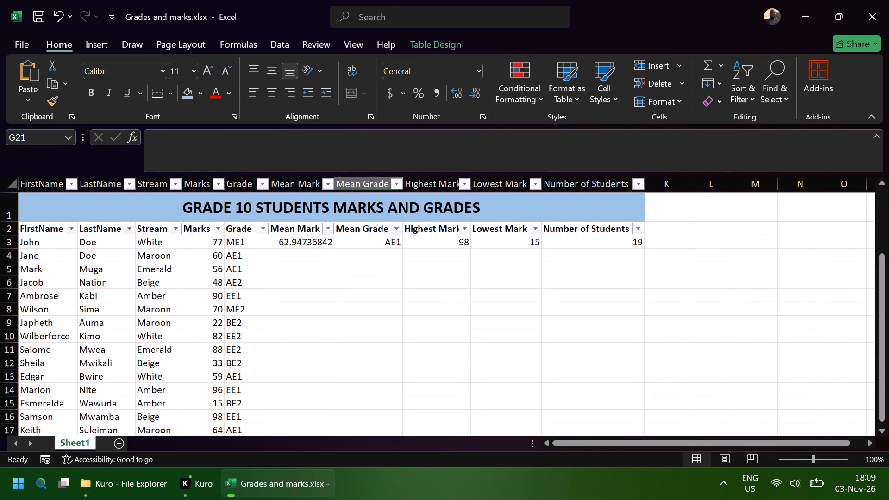
pyautogui.scroll(-2, 375, 398)
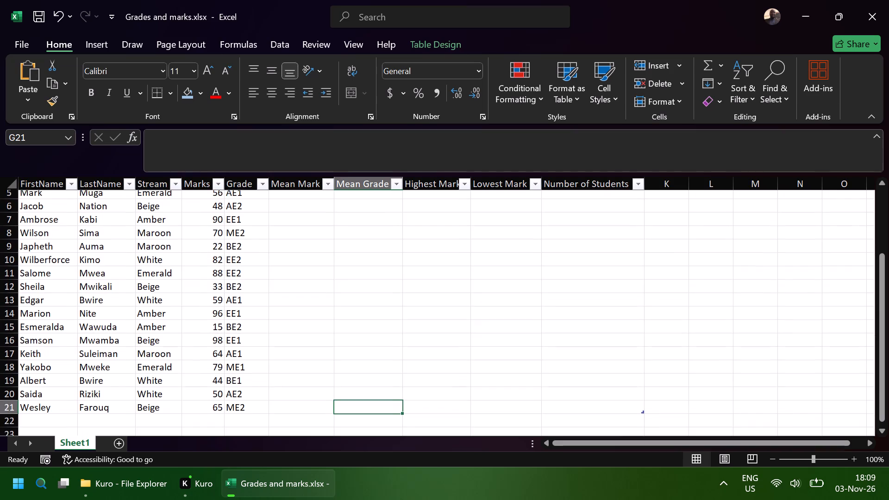
# Check the student count in J3 and add a new student in row 22, entering the first name Maria and the last name.
pyautogui.scroll(1, 375, 398)
pyautogui.click(581, 239)
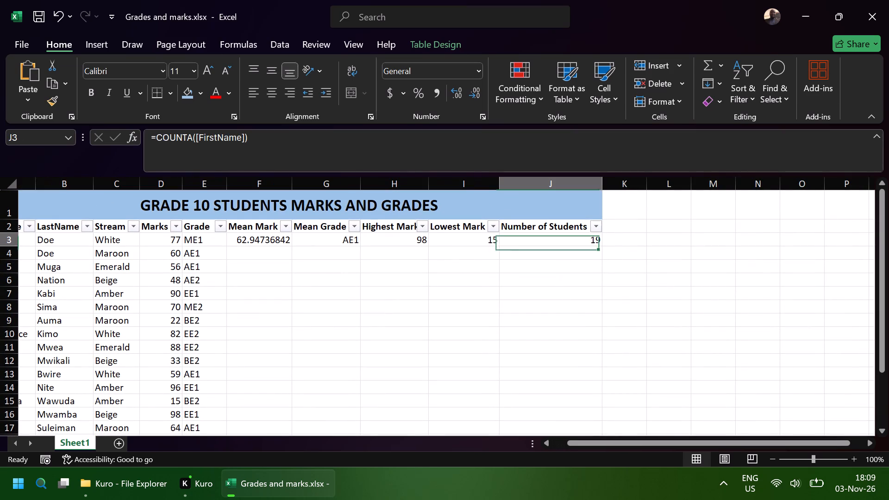
pyautogui.click(486, 269)
pyautogui.hscroll(3, 486, 269)
pyautogui.scroll(-1, 486, 269)
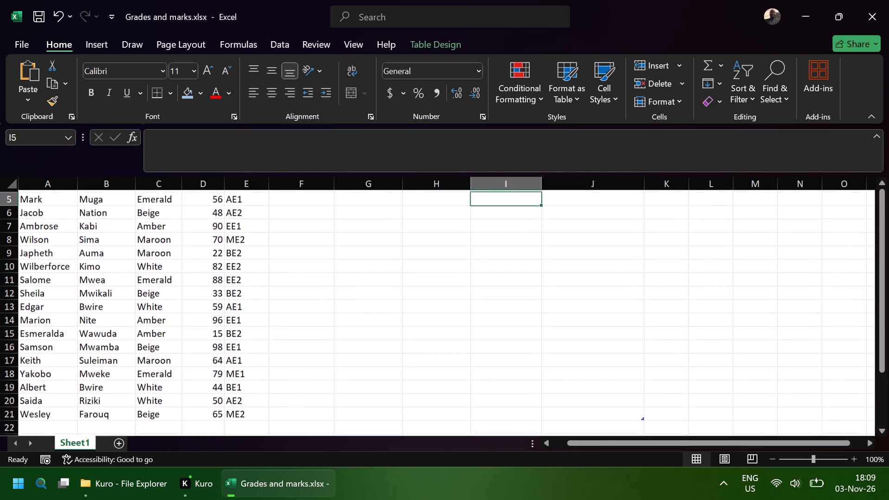
pyautogui.scroll(-1, 486, 269)
pyautogui.click(54, 377)
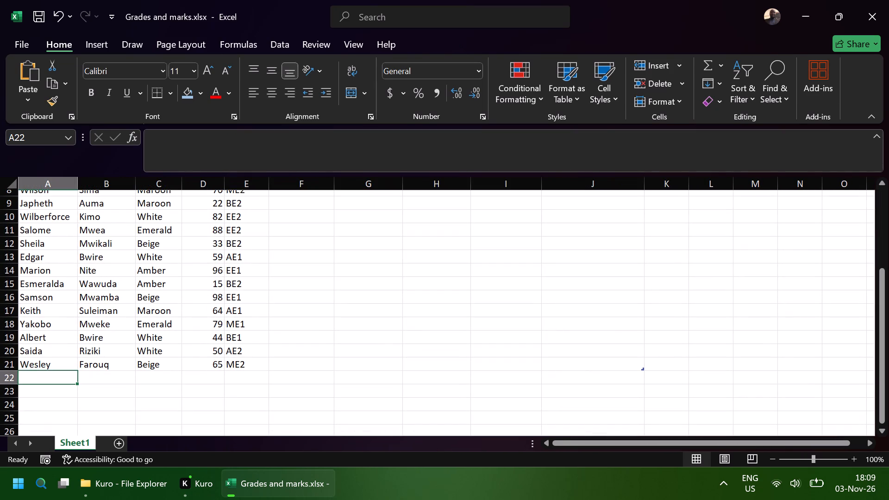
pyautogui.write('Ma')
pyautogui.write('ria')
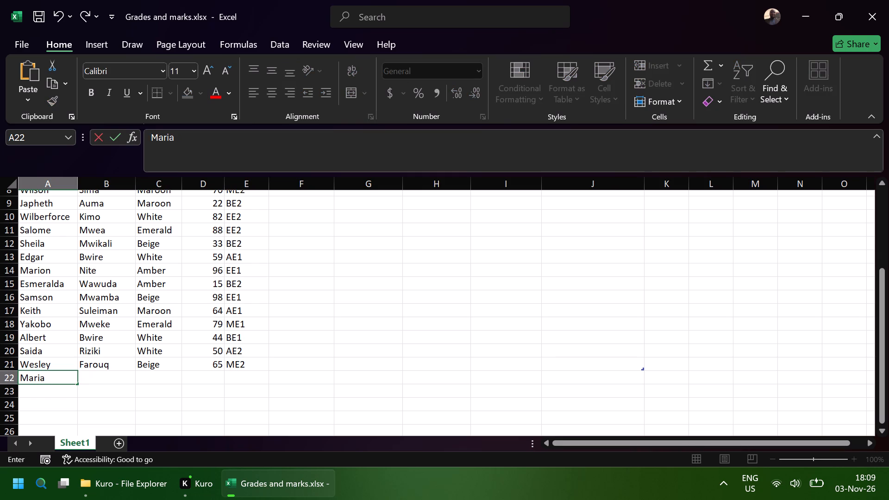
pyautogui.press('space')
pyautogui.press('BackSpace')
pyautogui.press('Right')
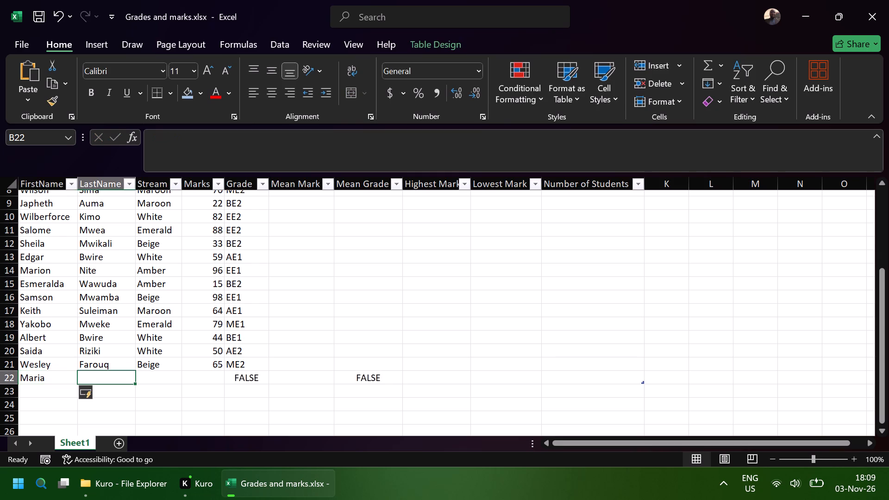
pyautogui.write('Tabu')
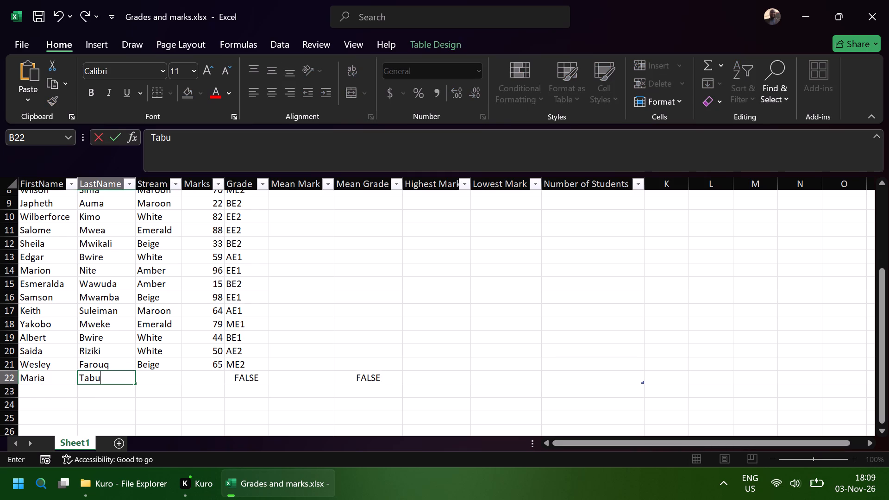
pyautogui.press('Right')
# Set the new student's Stream to White and Marks to 10 in row 22.
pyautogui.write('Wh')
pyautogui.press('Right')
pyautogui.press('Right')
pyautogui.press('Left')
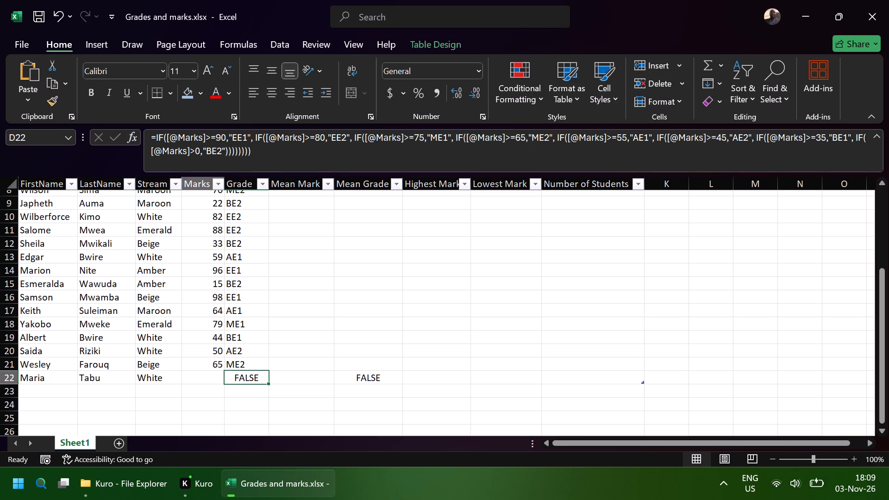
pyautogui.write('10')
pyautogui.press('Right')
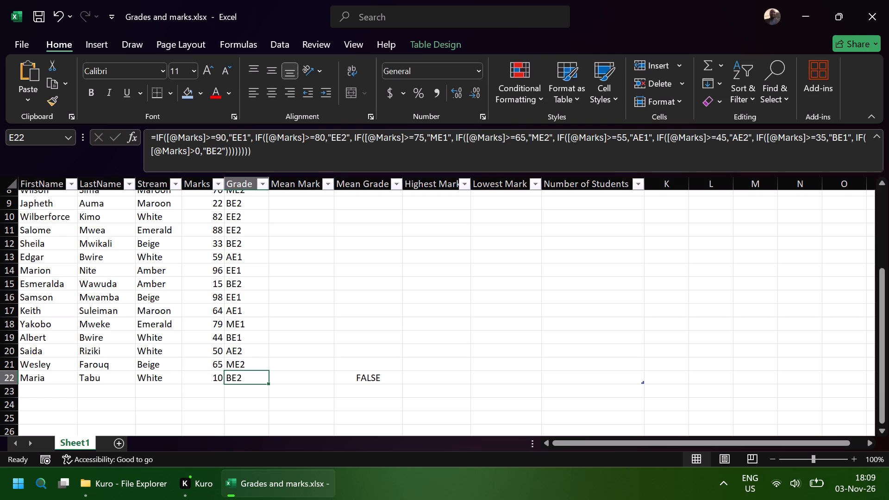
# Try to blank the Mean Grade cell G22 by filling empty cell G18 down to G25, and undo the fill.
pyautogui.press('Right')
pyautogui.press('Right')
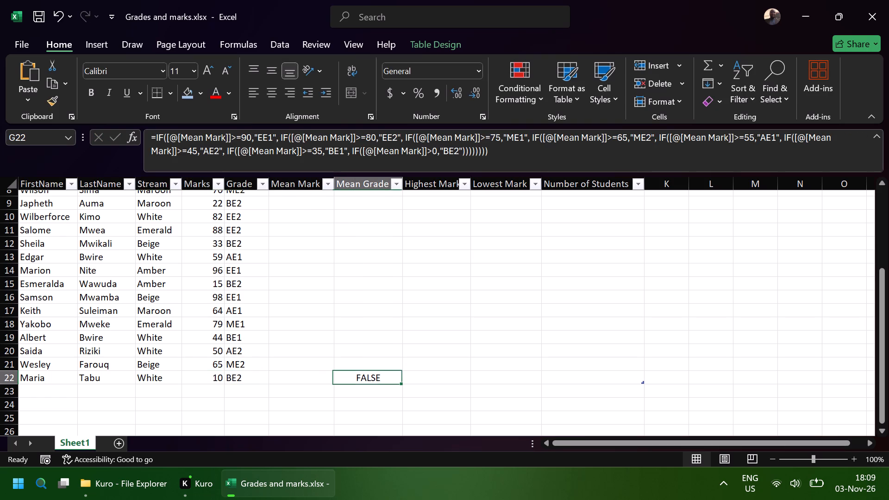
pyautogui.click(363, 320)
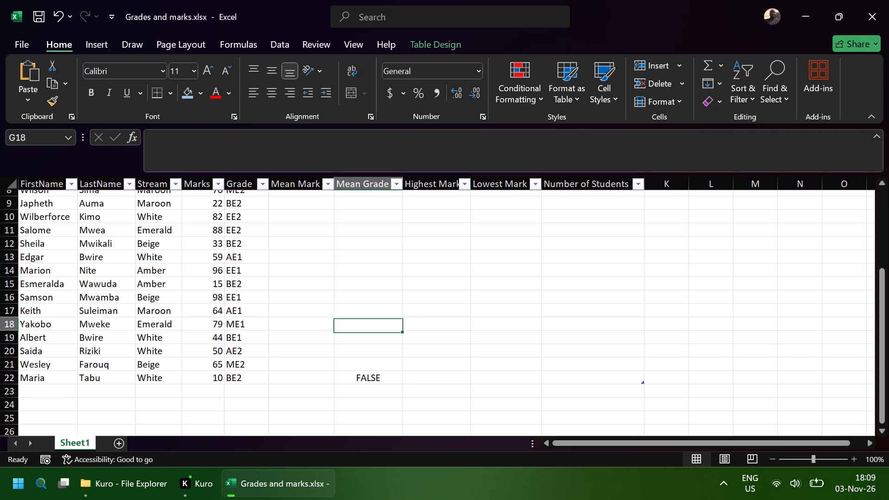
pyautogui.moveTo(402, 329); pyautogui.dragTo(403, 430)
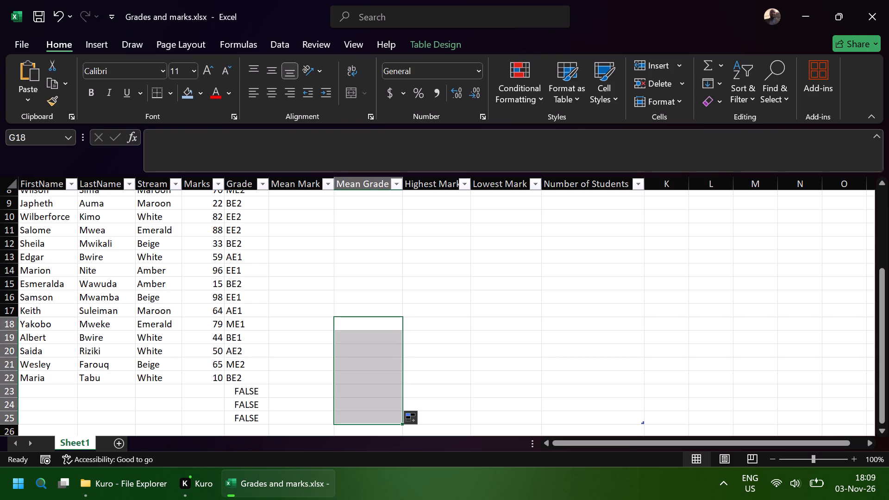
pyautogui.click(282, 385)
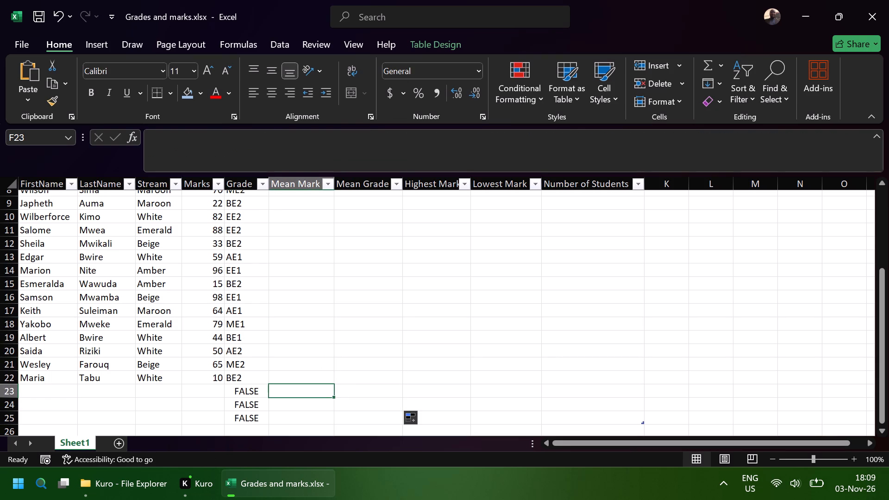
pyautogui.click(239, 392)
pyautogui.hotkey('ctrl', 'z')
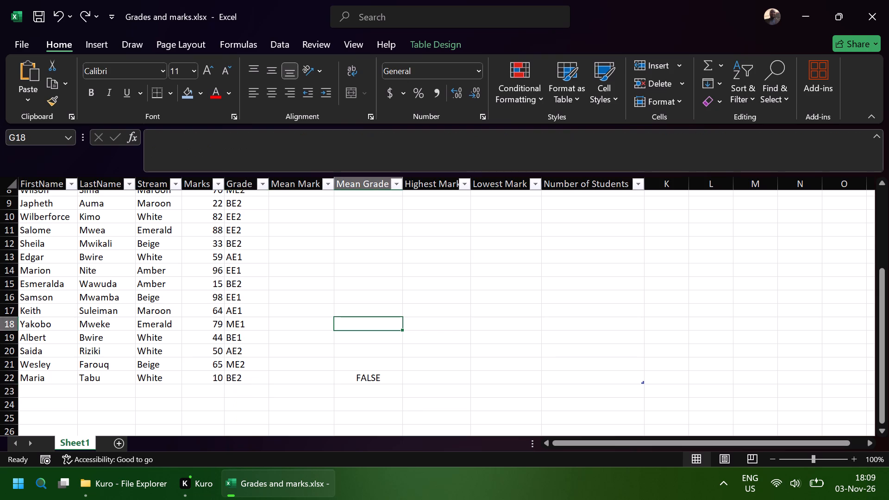
# Fill the empty Mean Grade cell G18 down to G22 to clear the automatically filled formula in the new student's row.
pyautogui.moveTo(402, 329); pyautogui.dragTo(391, 383)
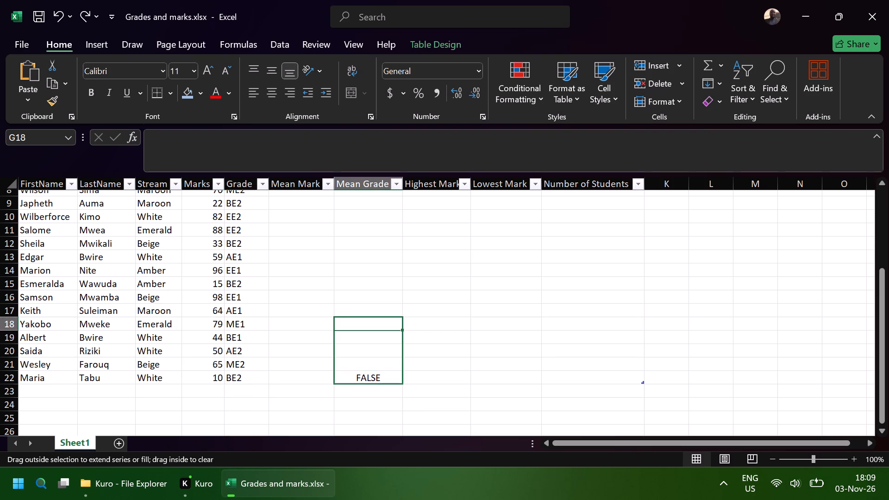
pyautogui.moveTo(391, 383); pyautogui.dragTo(392, 383)
# Check the Lowest Mark and Number of Students cells in row 3 and save the workbook.
pyautogui.click(449, 326)
pyautogui.scroll(2, 449, 326)
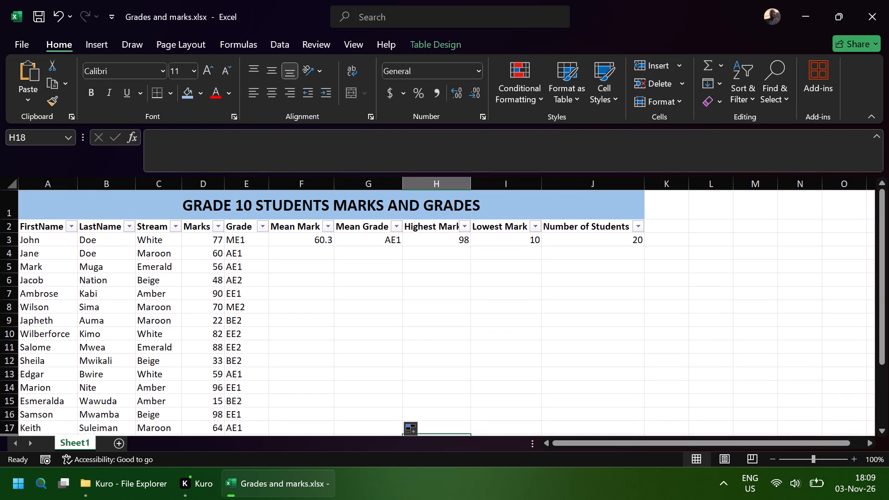
pyautogui.click(516, 246)
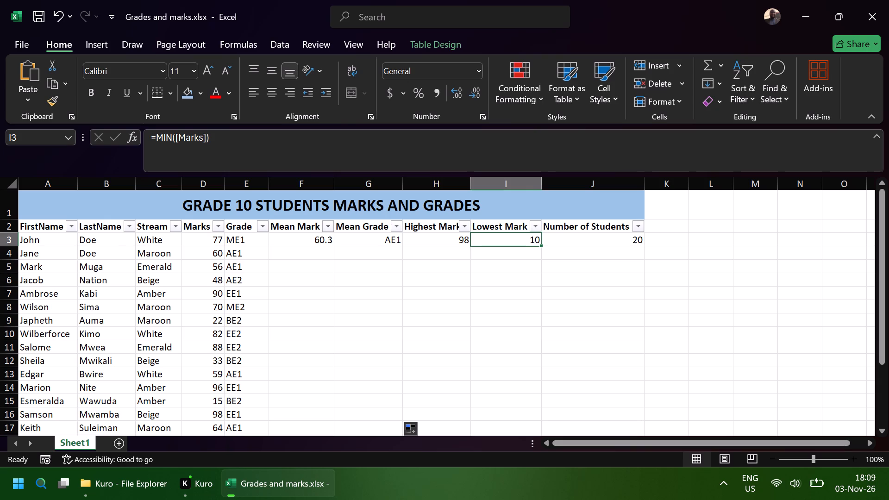
pyautogui.click(606, 244)
pyautogui.scroll(-1, 533, 294)
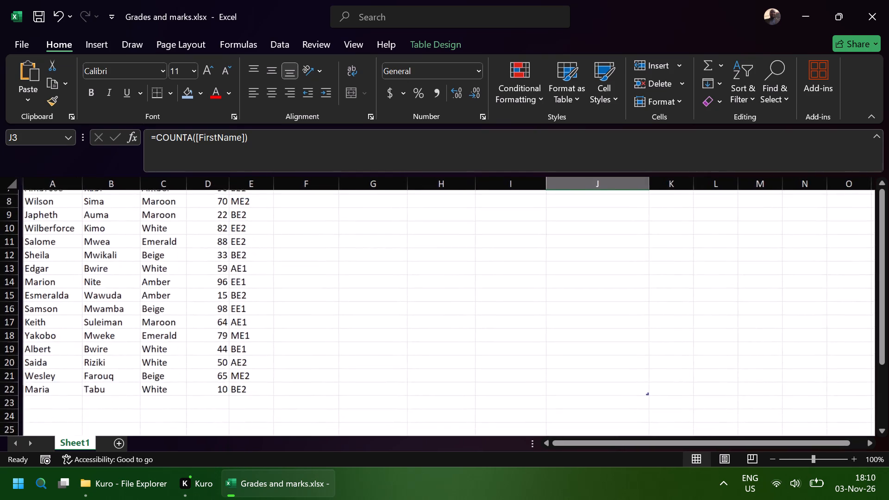
pyautogui.scroll(-1, 533, 294)
pyautogui.hotkey('ctrl', 's')
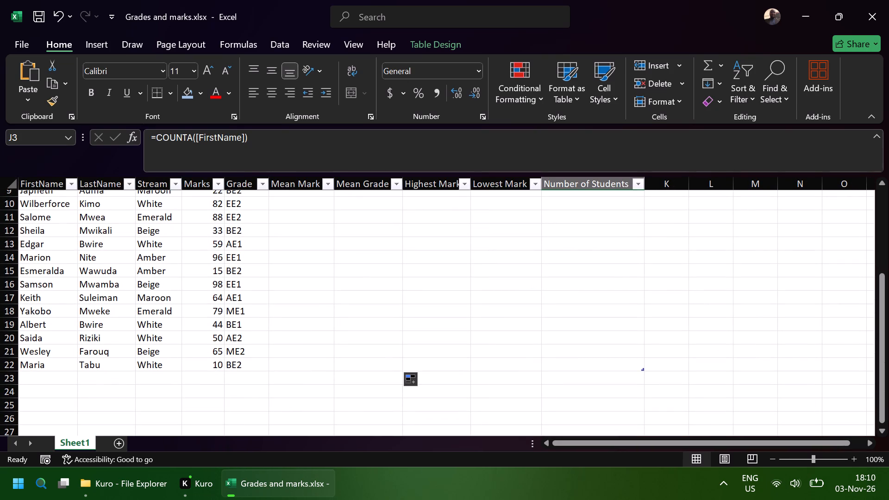
# Review the student rows and the summary columns in row 3.
pyautogui.scroll(2, 399, 306)
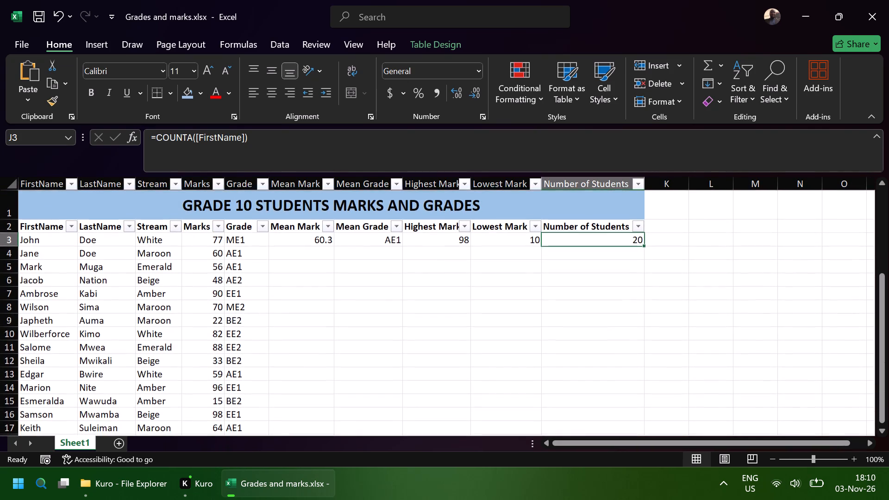
pyautogui.hscroll(1, 399, 306)
pyautogui.scroll(-1, 399, 306)
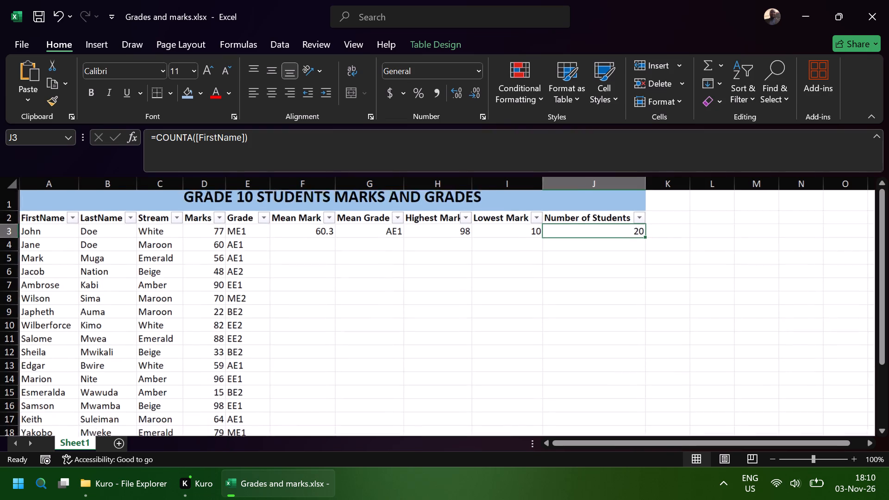
pyautogui.scroll(-1, 399, 306)
pyautogui.hscroll(1, 399, 306)
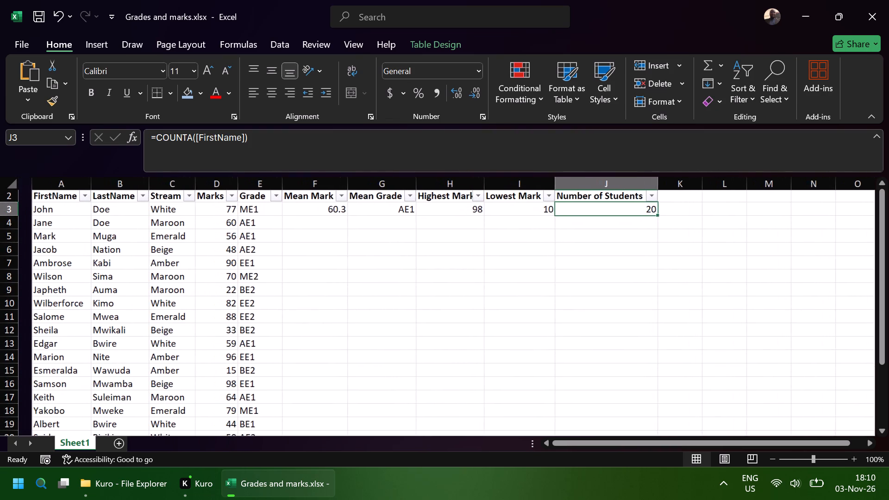
pyautogui.scroll(-1, 399, 306)
pyautogui.scroll(1, 399, 306)
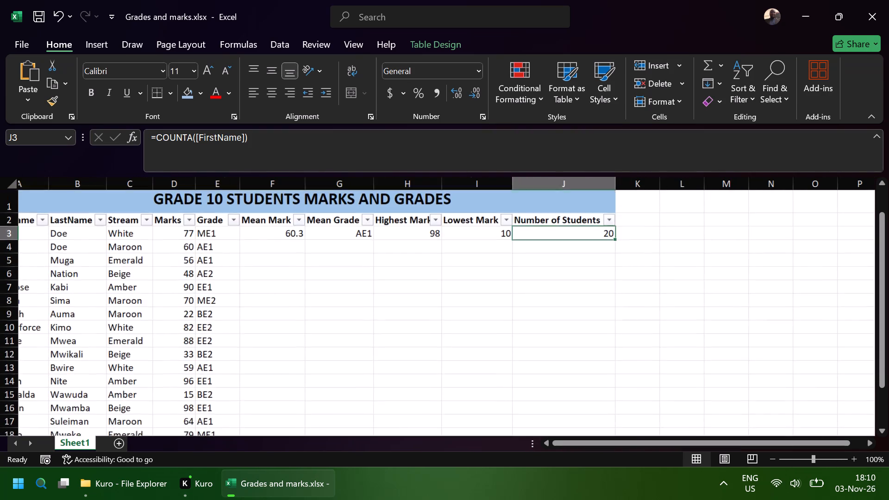
pyautogui.scroll(1, 399, 306)
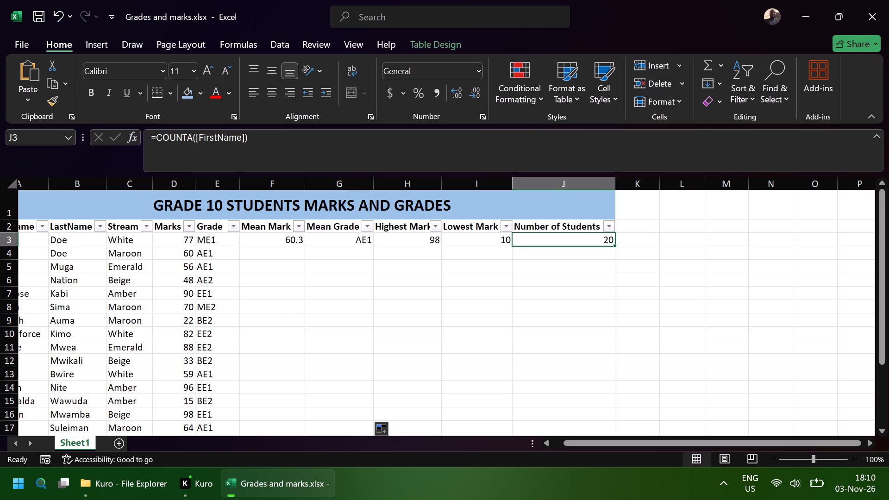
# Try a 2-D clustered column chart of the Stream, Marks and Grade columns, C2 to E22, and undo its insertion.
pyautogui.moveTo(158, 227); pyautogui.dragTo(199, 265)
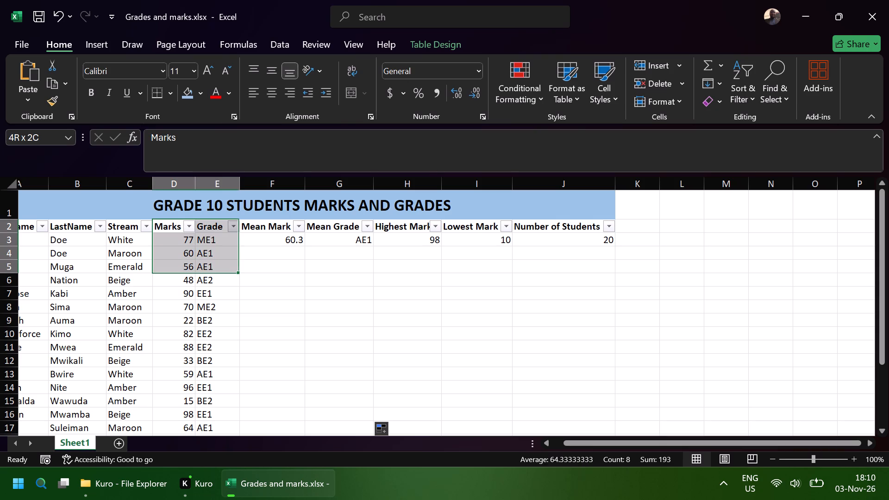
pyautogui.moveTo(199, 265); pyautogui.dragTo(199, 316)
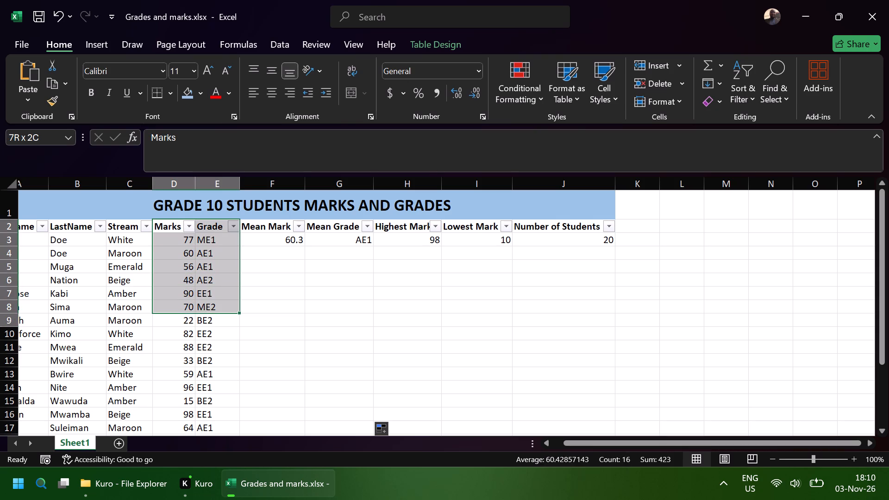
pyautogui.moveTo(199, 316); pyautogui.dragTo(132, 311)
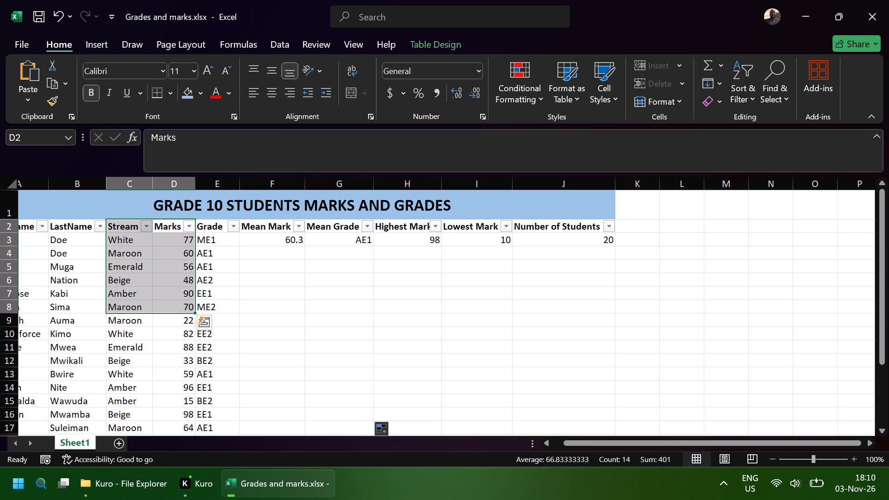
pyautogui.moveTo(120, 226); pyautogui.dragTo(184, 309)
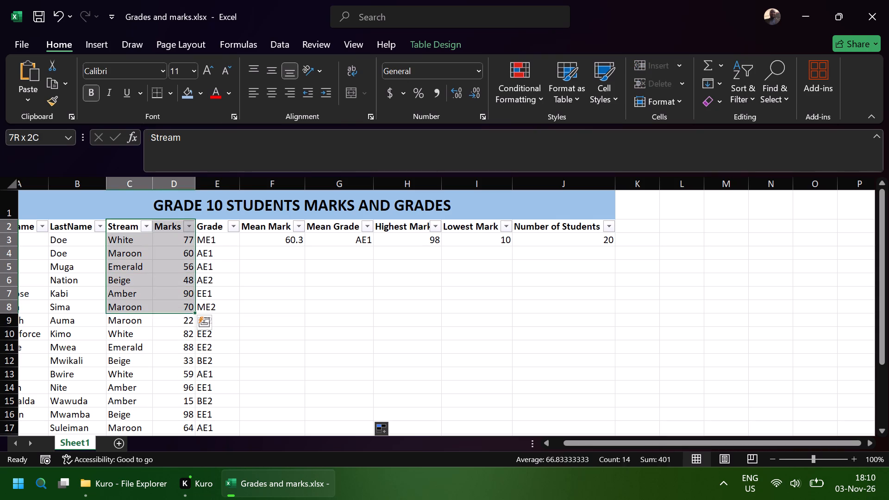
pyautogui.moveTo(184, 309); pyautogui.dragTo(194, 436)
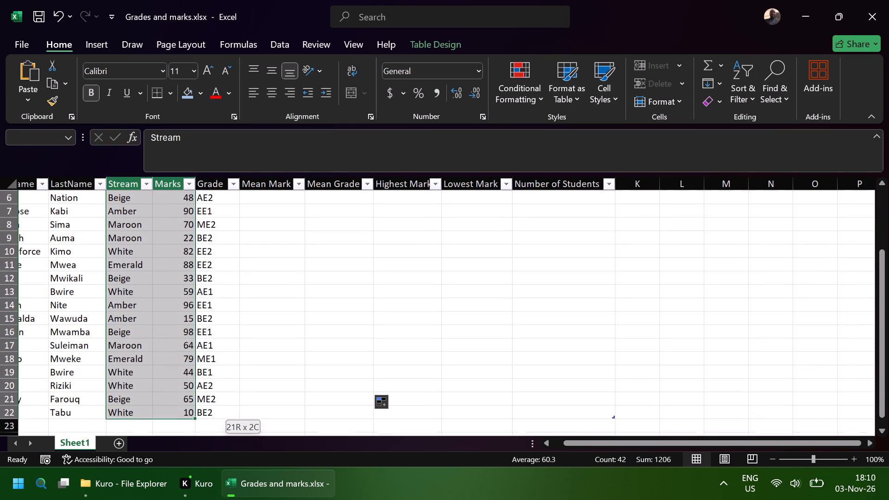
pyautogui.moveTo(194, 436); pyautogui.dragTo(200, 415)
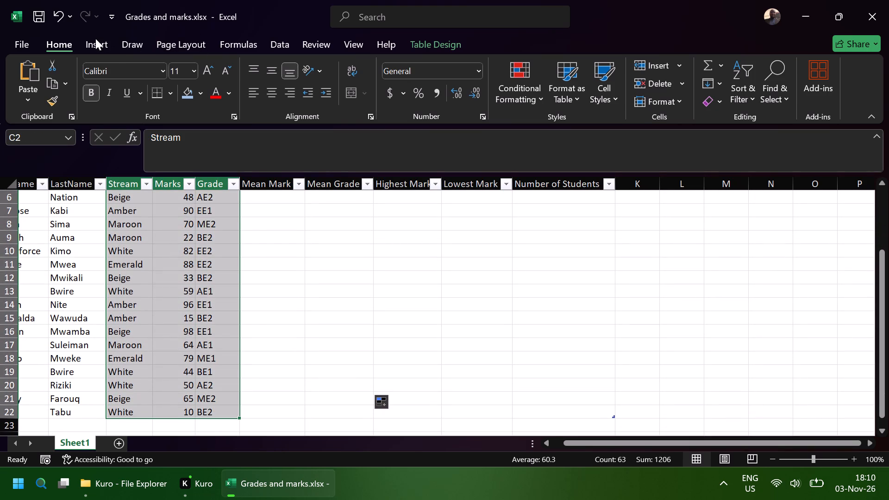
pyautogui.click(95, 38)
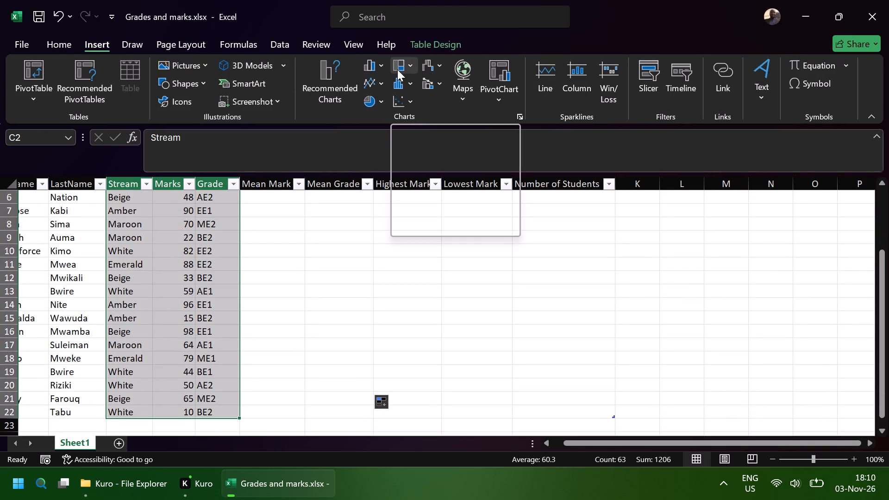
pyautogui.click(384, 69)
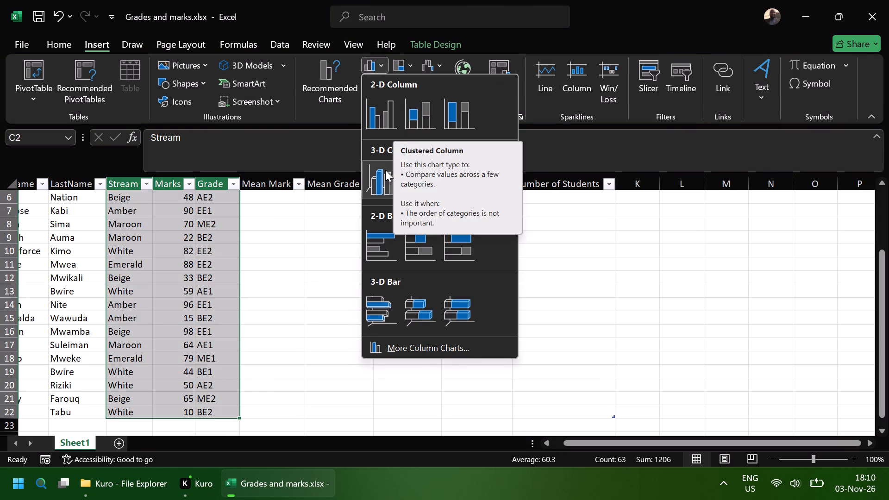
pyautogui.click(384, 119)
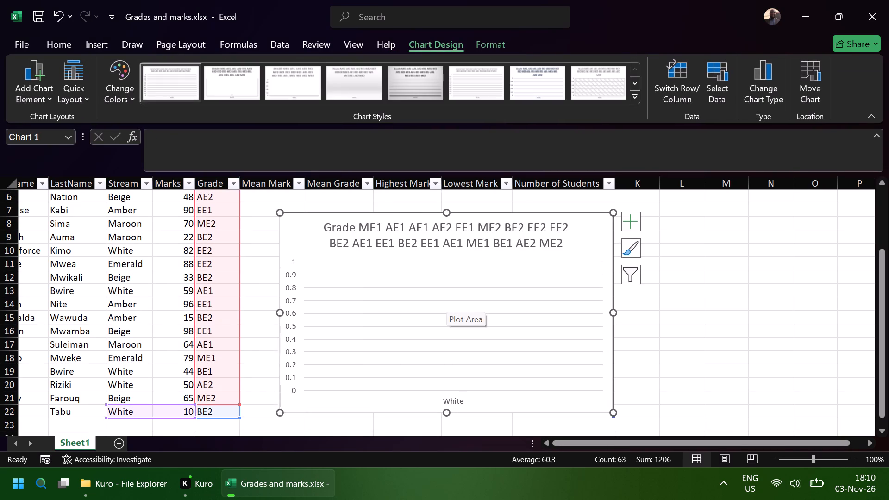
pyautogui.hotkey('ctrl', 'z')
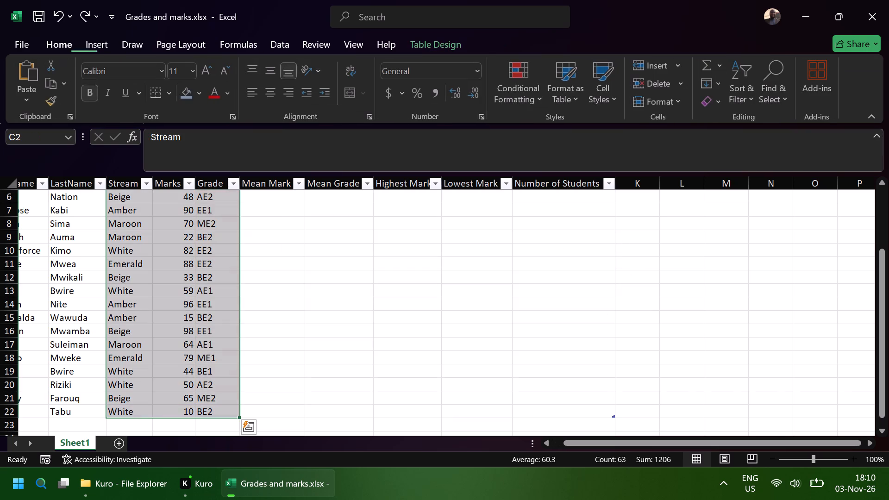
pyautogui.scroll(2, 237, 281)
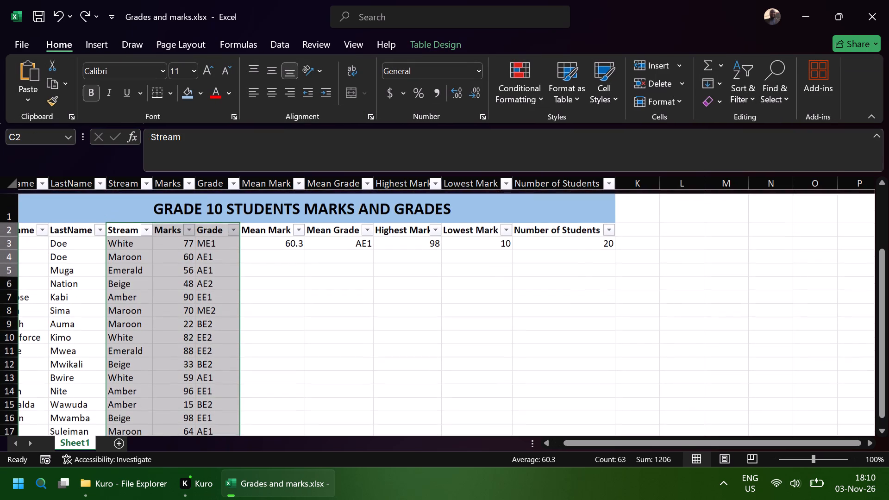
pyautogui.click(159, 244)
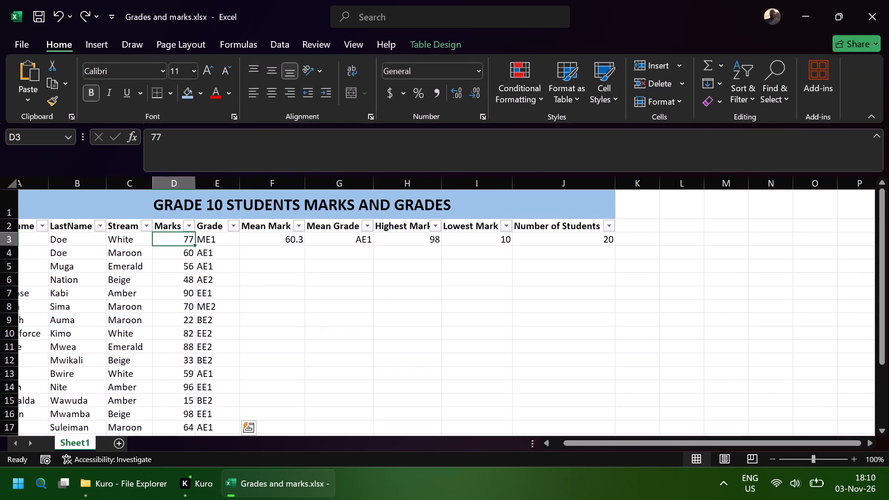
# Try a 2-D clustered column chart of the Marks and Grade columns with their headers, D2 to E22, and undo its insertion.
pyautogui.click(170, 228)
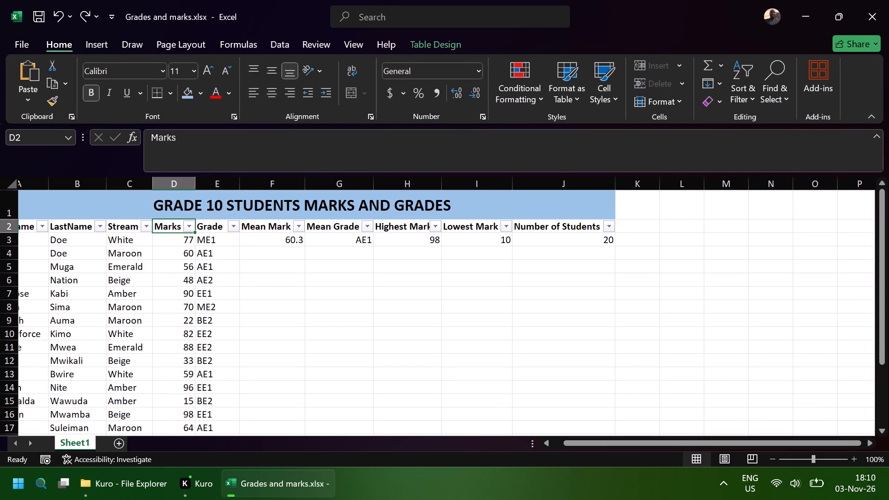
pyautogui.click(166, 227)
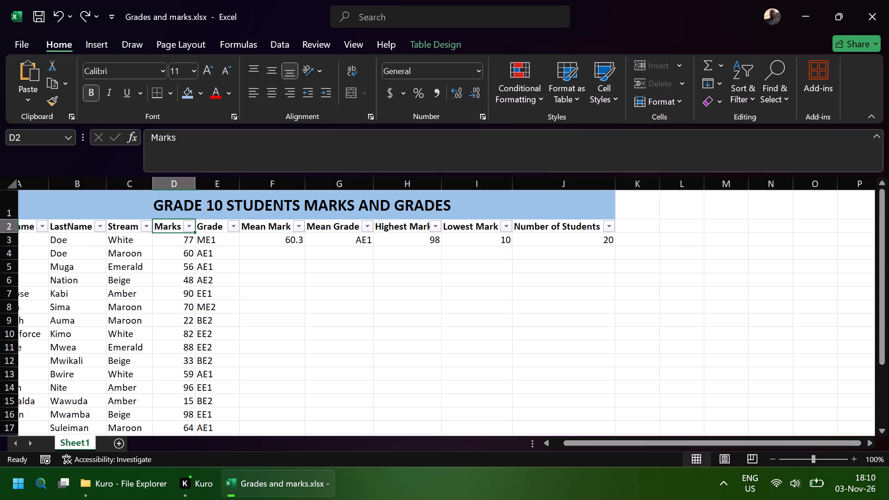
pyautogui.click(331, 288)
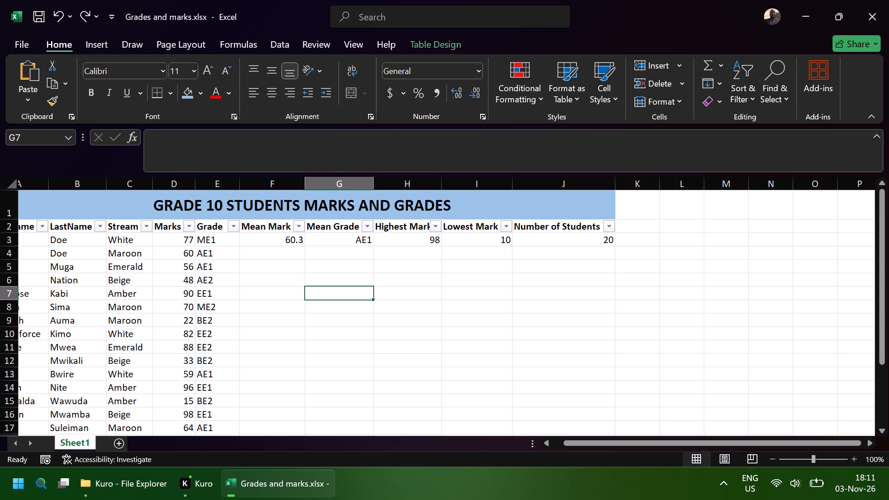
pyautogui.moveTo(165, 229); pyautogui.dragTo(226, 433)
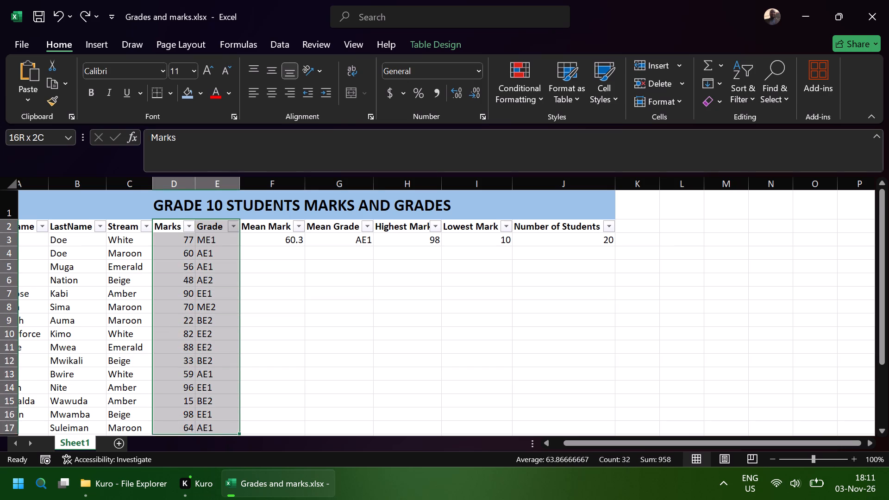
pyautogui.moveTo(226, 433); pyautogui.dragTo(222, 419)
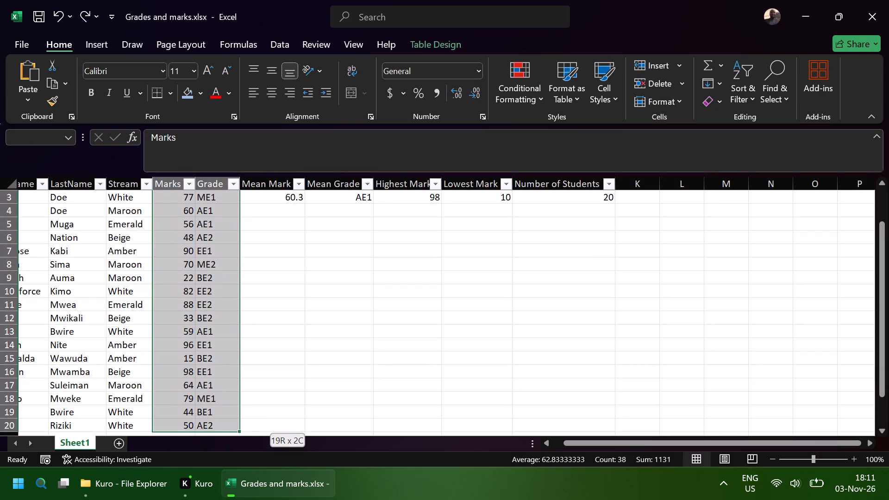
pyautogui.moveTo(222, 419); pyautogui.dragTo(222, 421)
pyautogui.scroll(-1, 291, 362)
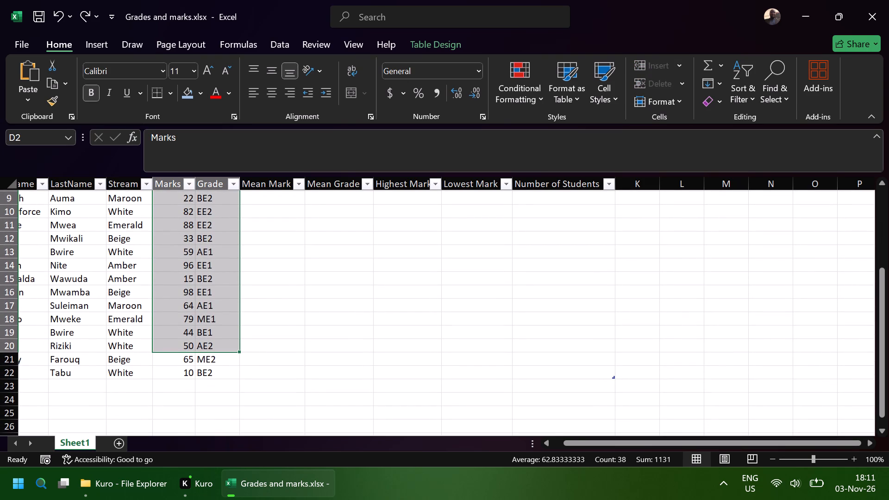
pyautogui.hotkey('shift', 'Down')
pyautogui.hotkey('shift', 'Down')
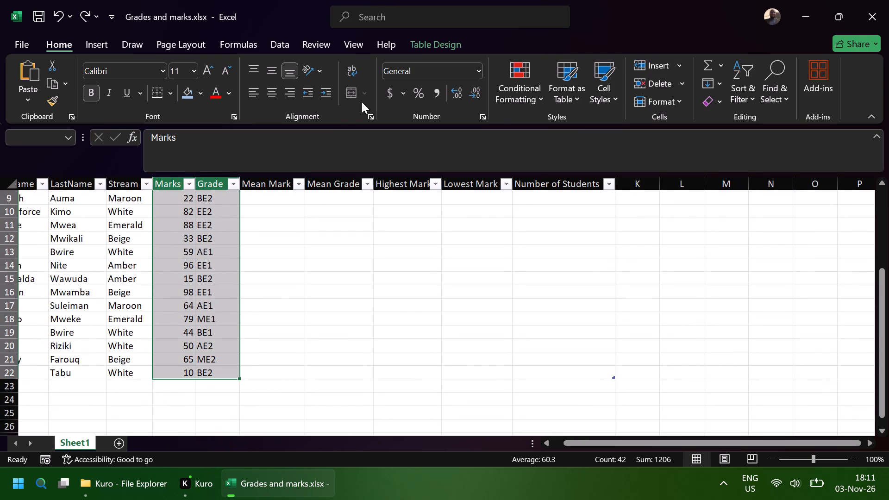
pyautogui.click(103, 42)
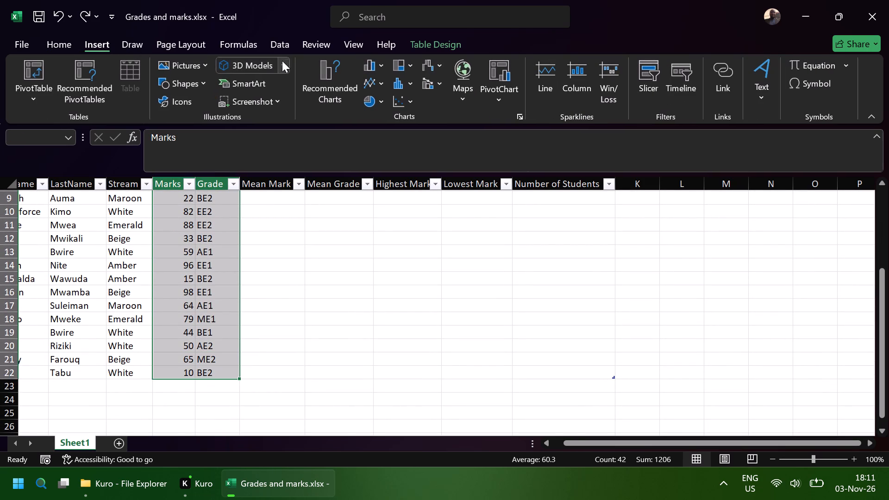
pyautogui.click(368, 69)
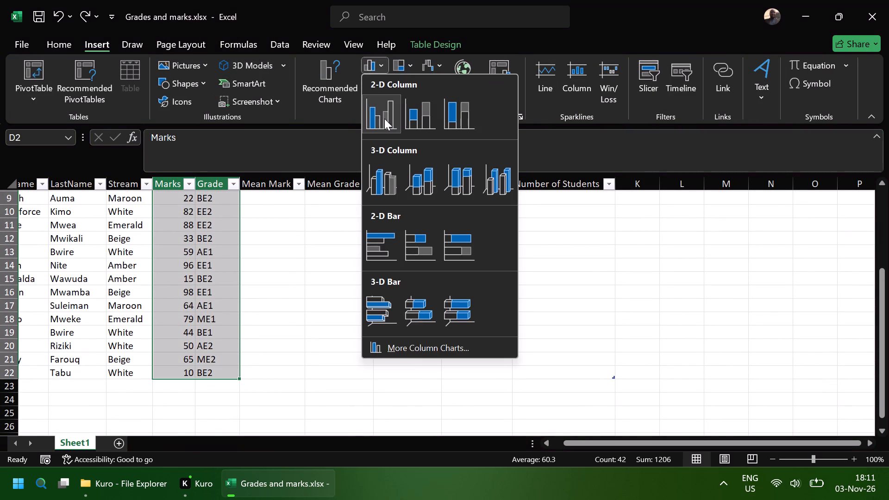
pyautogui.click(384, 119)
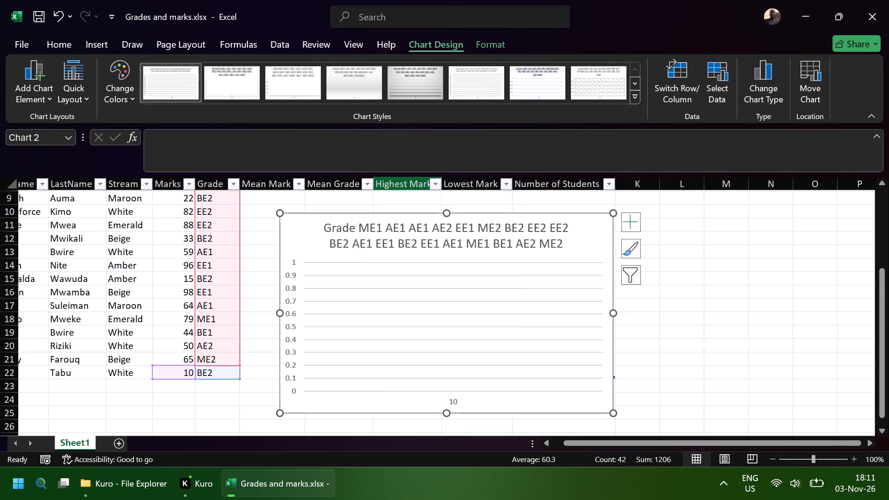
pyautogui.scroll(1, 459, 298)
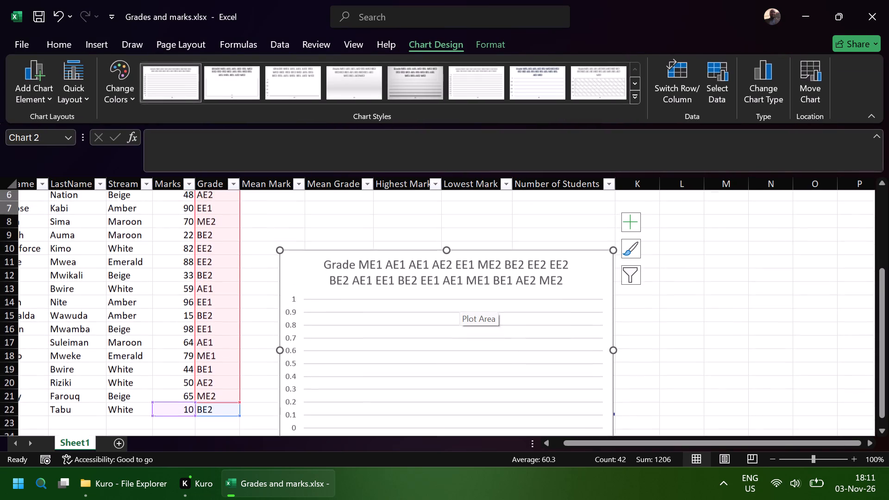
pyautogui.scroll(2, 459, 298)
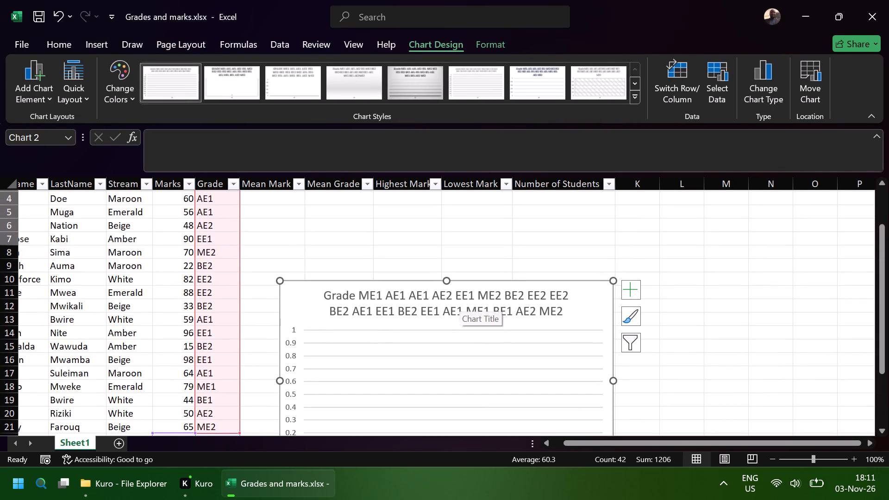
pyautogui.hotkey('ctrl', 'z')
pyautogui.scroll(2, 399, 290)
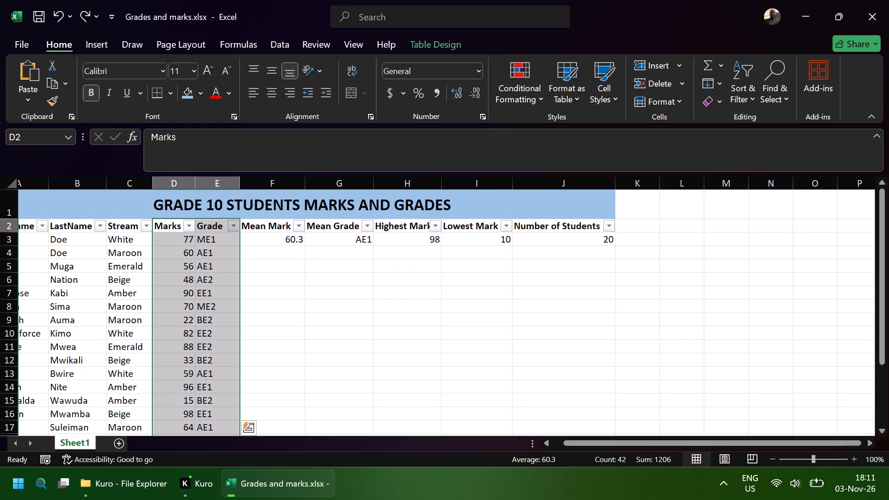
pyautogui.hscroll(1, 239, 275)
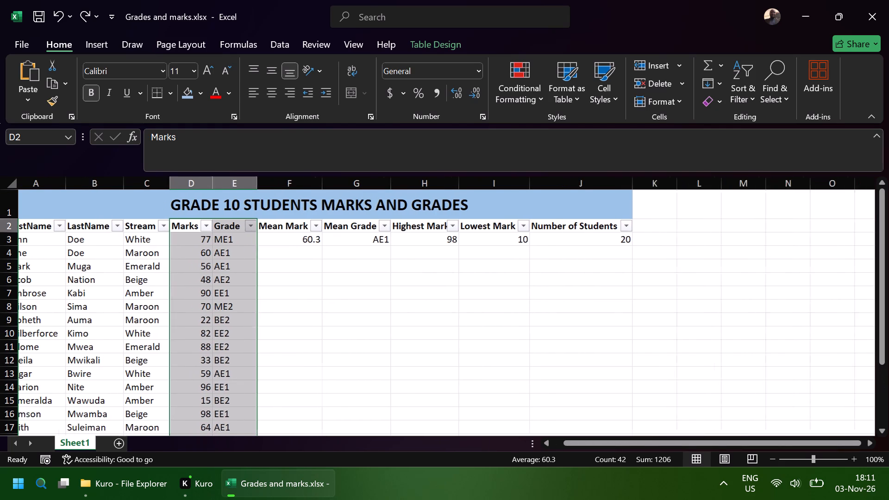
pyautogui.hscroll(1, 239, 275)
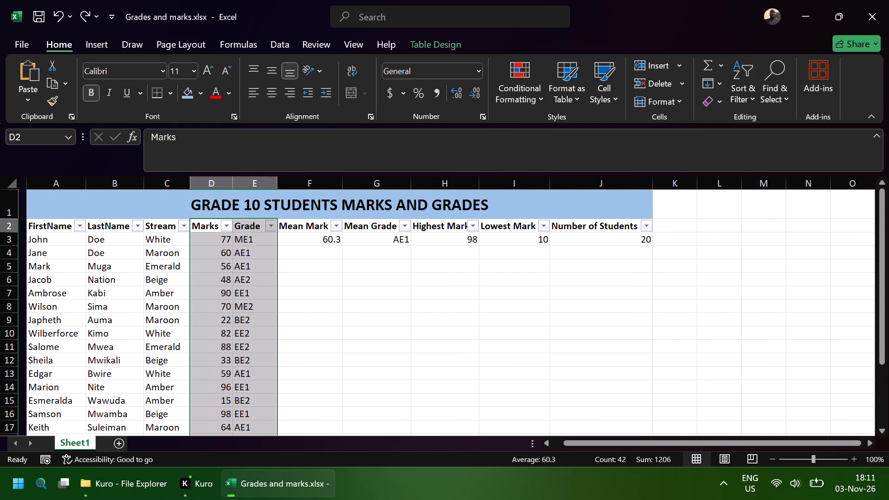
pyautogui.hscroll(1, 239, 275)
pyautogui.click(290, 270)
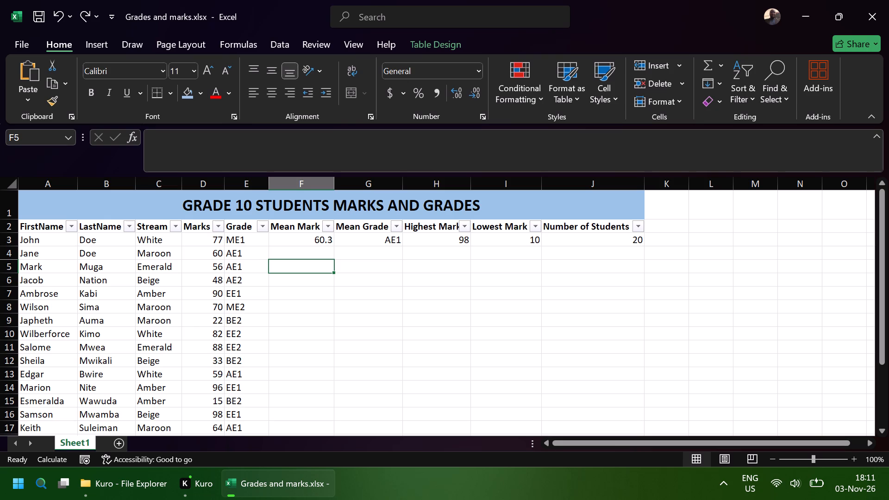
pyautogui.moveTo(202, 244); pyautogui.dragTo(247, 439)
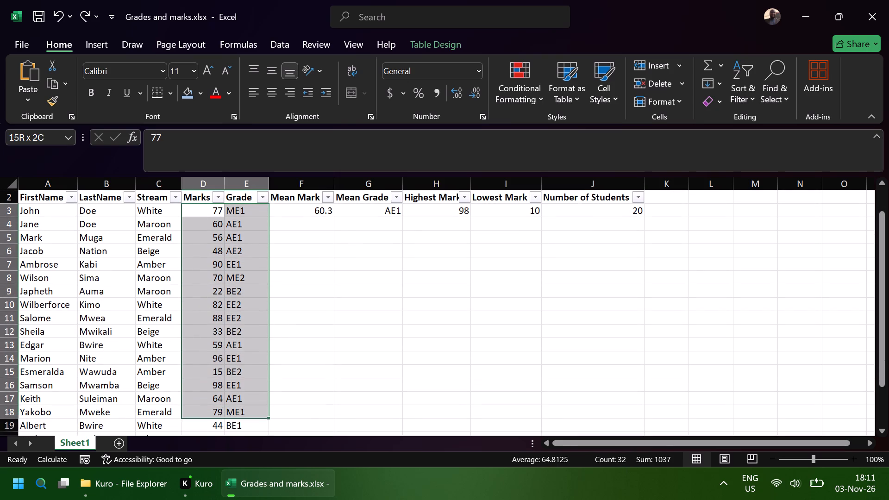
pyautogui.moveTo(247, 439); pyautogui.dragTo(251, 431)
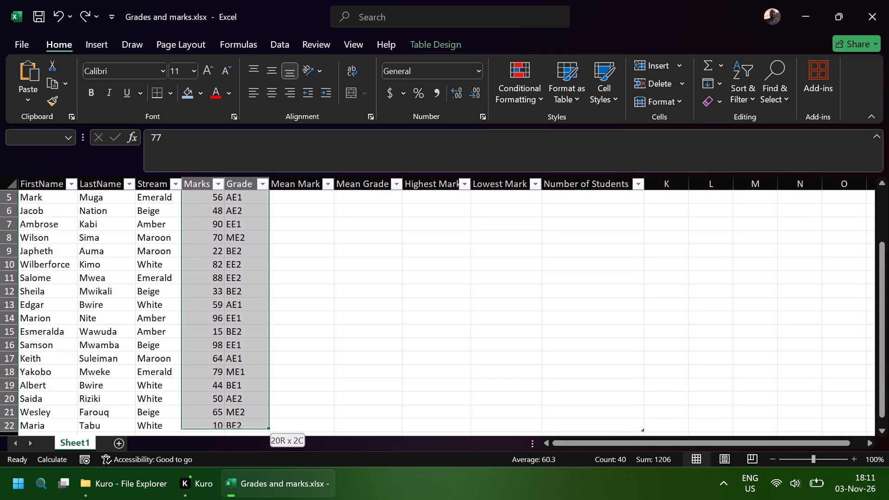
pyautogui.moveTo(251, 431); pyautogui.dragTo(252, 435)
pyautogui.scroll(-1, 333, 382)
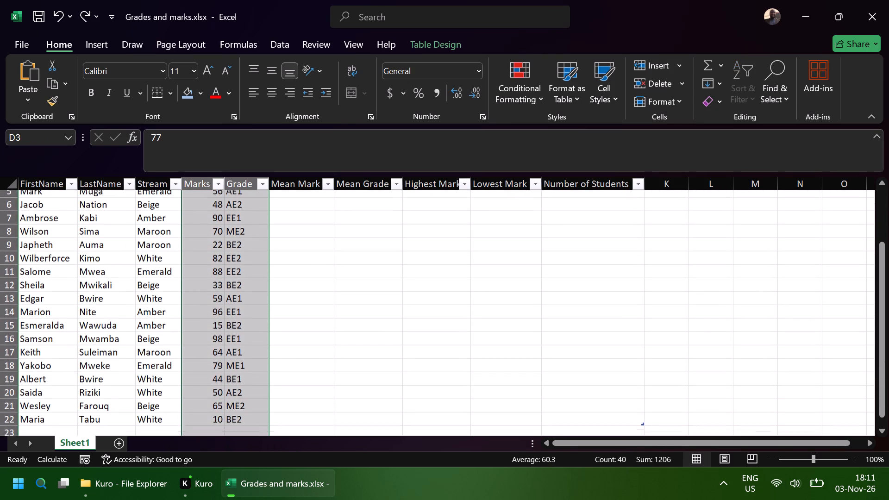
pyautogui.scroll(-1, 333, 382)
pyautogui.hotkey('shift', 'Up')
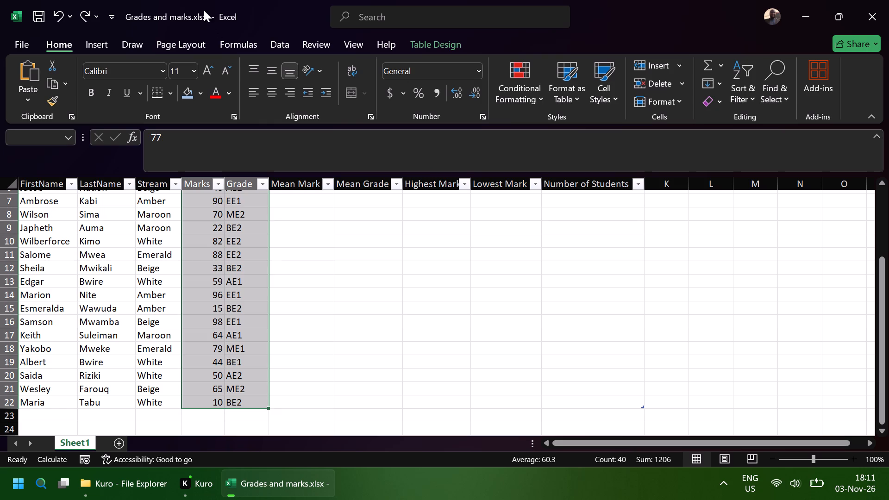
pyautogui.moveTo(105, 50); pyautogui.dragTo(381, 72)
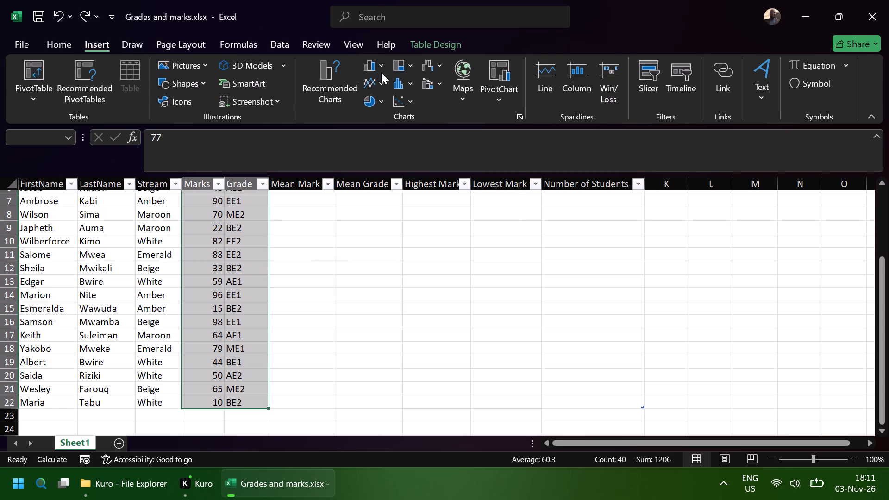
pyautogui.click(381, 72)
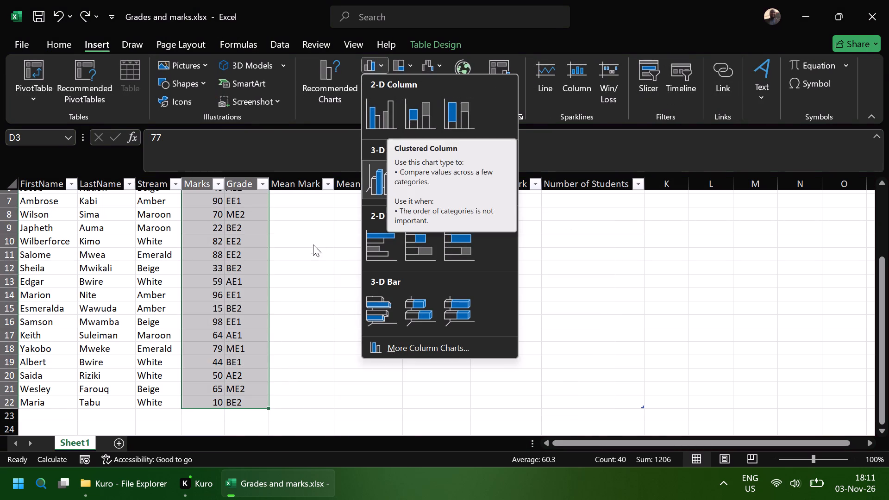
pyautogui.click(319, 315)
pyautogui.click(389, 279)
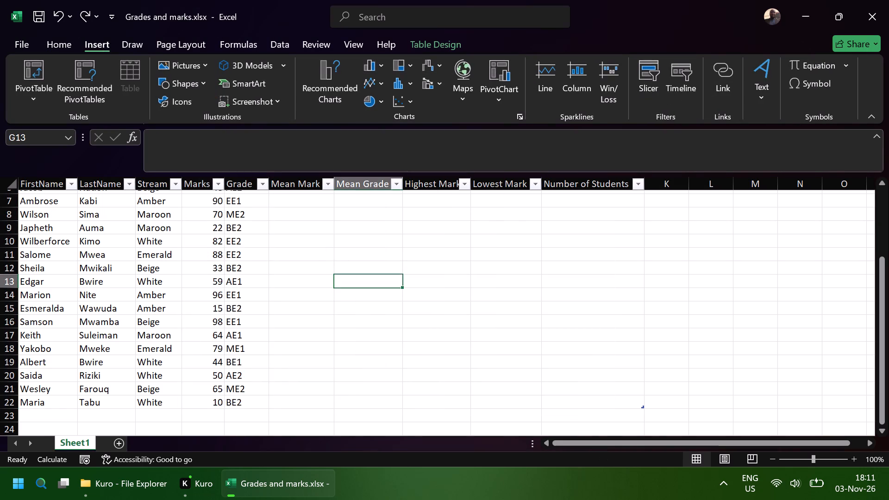
# Insert a 2-D clustered column chart from empty table cell G5 and place it below the summary values in row 3.
pyautogui.scroll(1, 389, 279)
pyautogui.click(361, 269)
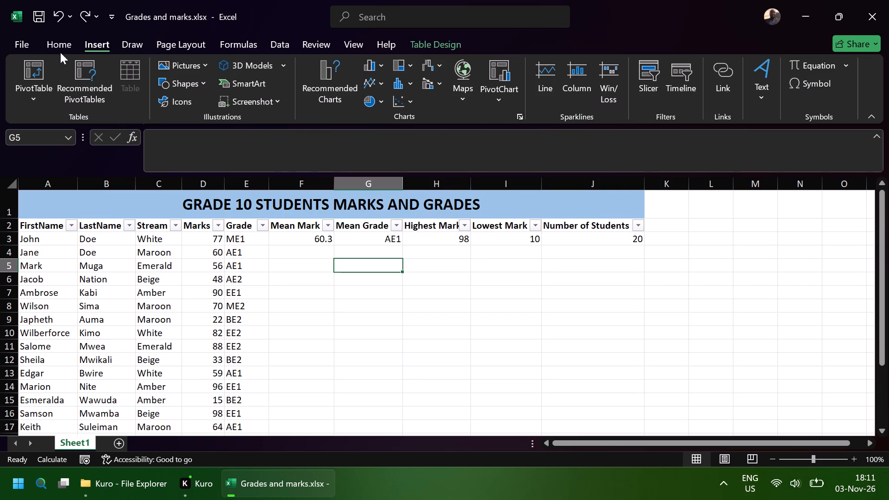
pyautogui.click(378, 66)
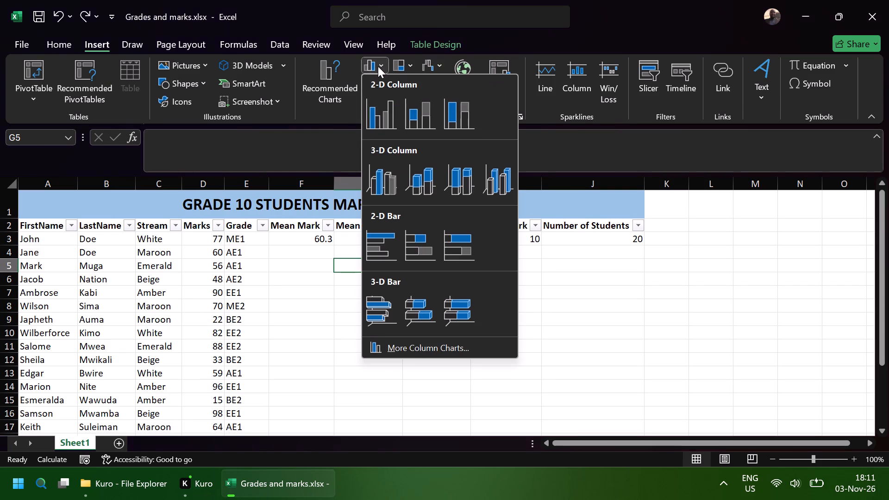
pyautogui.click(394, 116)
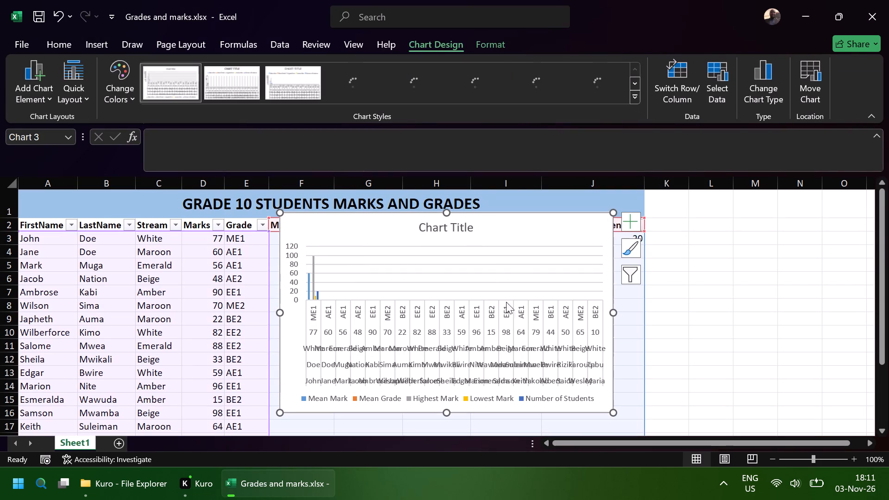
pyautogui.scroll(1, 502, 320)
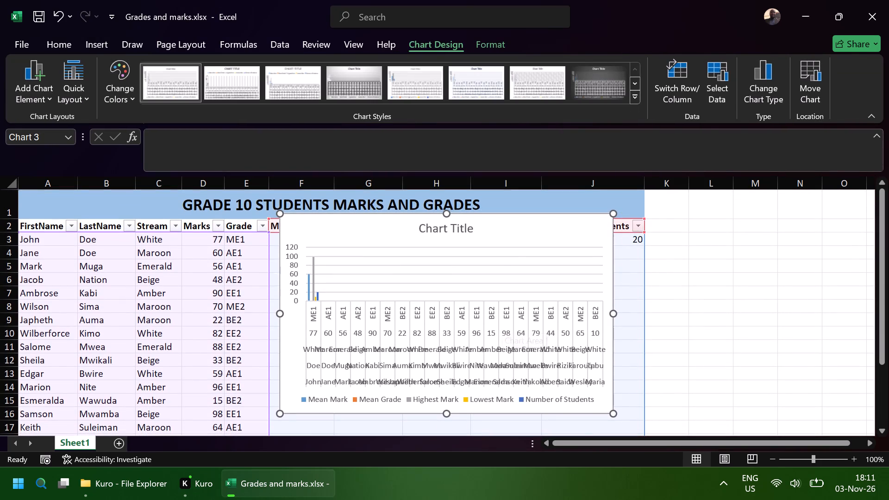
pyautogui.moveTo(516, 236); pyautogui.dragTo(535, 282)
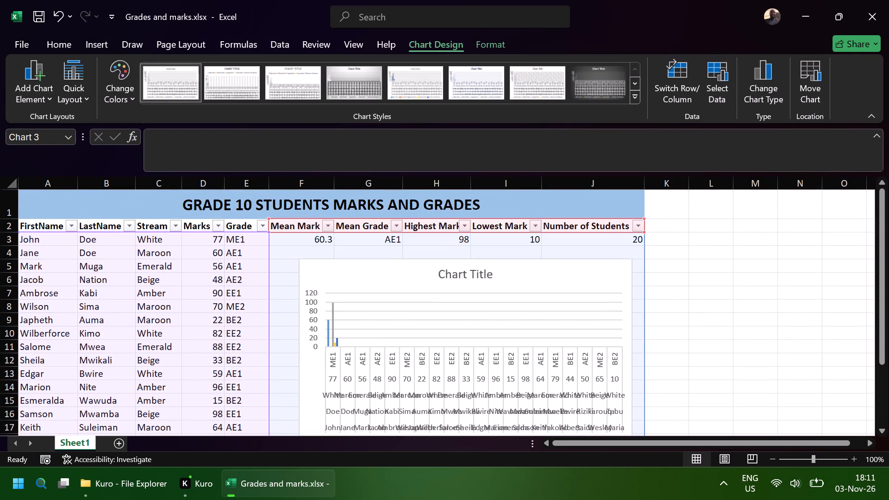
pyautogui.moveTo(535, 282); pyautogui.dragTo(536, 281)
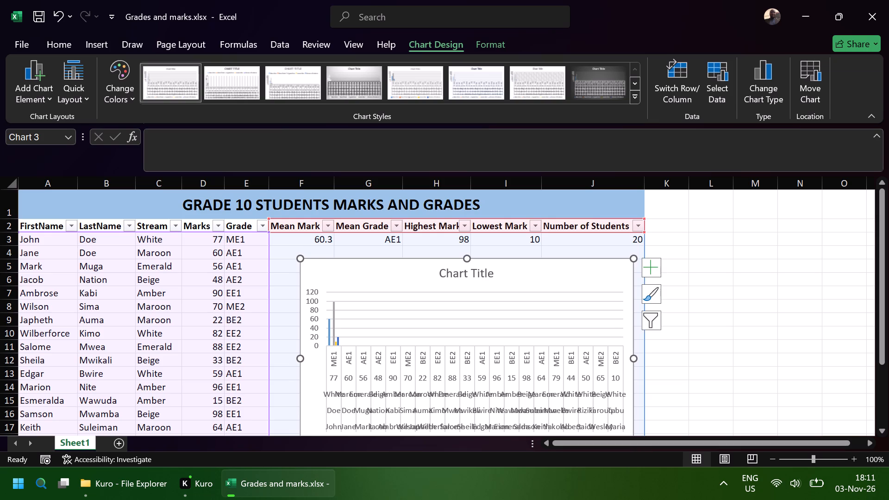
# Remove all series, from Mean Mark to Number of Students, from the chart's data source.
pyautogui.click(721, 89)
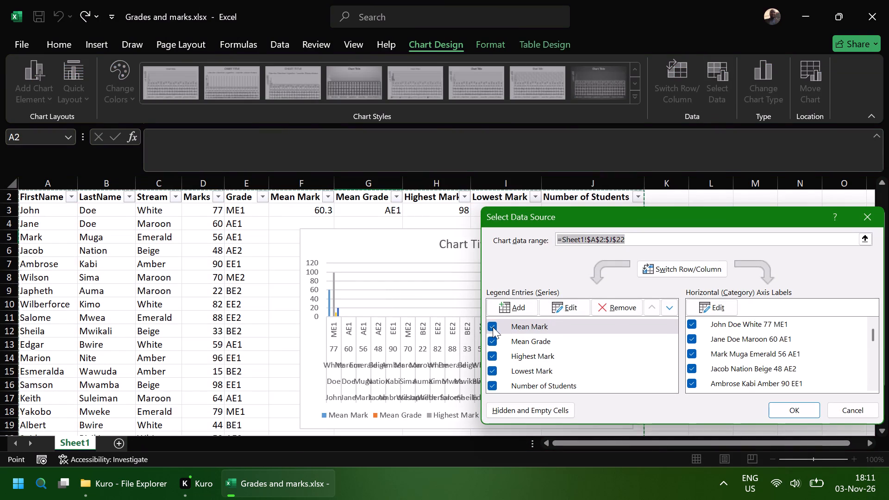
pyautogui.click(606, 303)
pyautogui.tripleClick(606, 303)
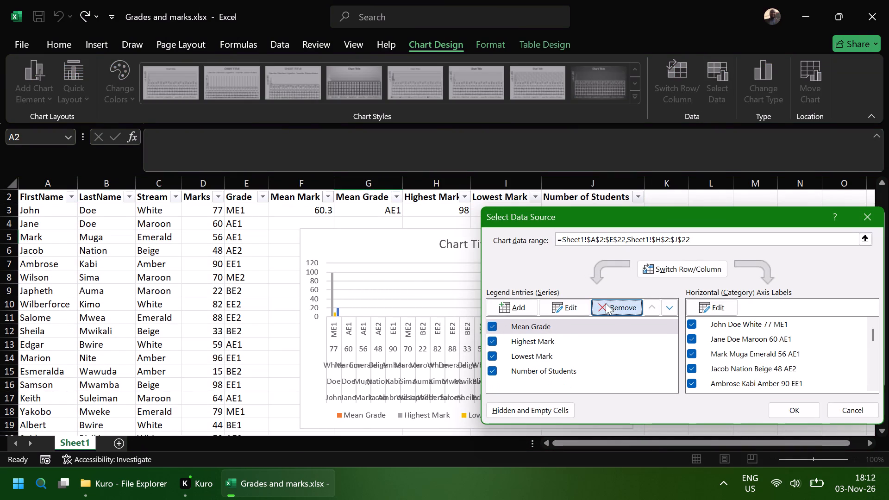
pyautogui.doubleClick(606, 303)
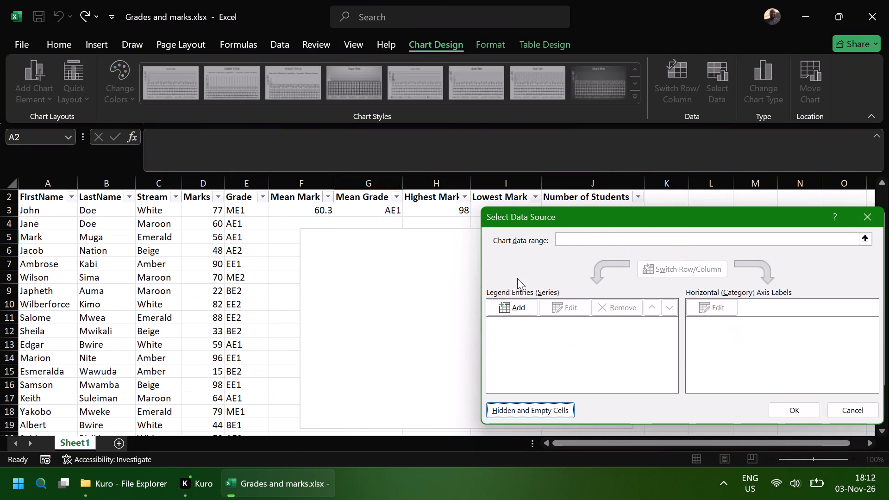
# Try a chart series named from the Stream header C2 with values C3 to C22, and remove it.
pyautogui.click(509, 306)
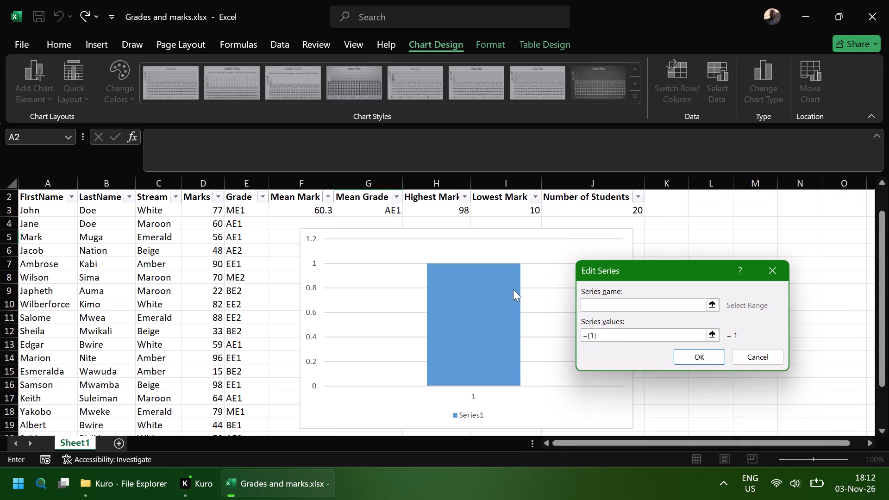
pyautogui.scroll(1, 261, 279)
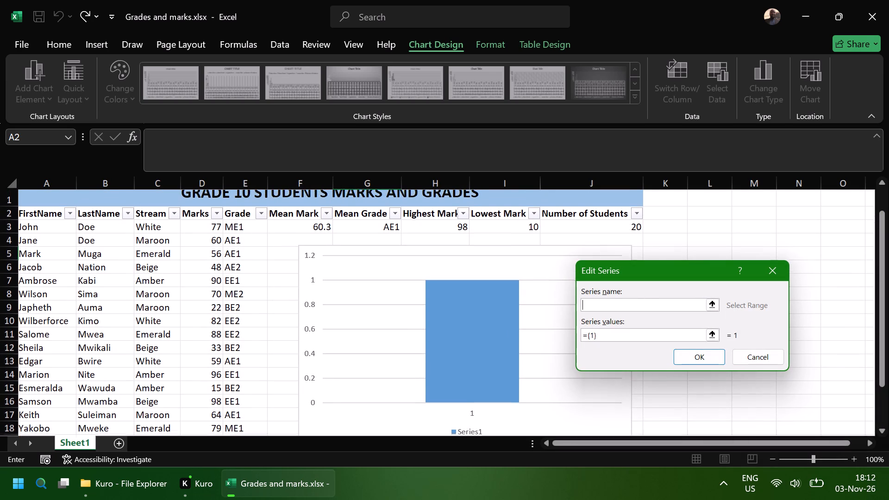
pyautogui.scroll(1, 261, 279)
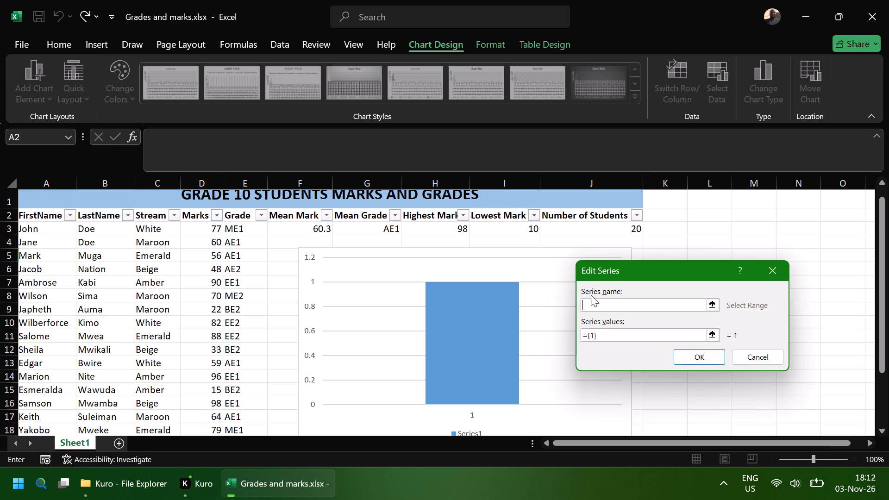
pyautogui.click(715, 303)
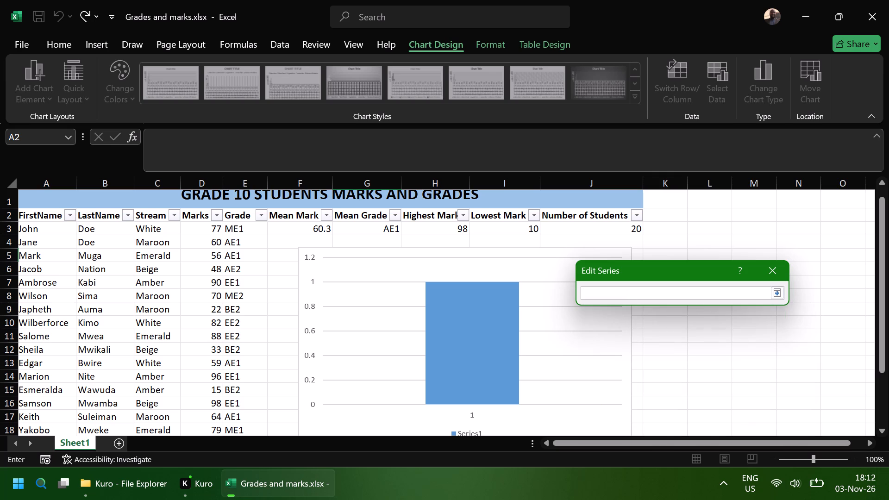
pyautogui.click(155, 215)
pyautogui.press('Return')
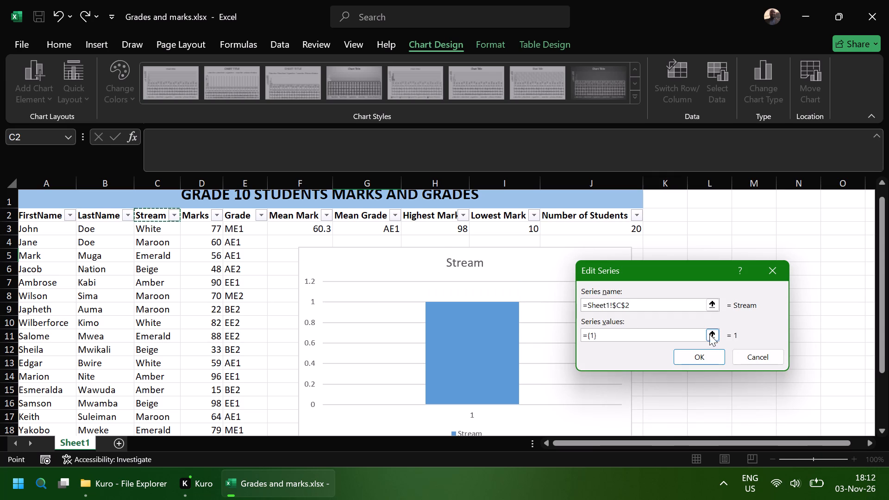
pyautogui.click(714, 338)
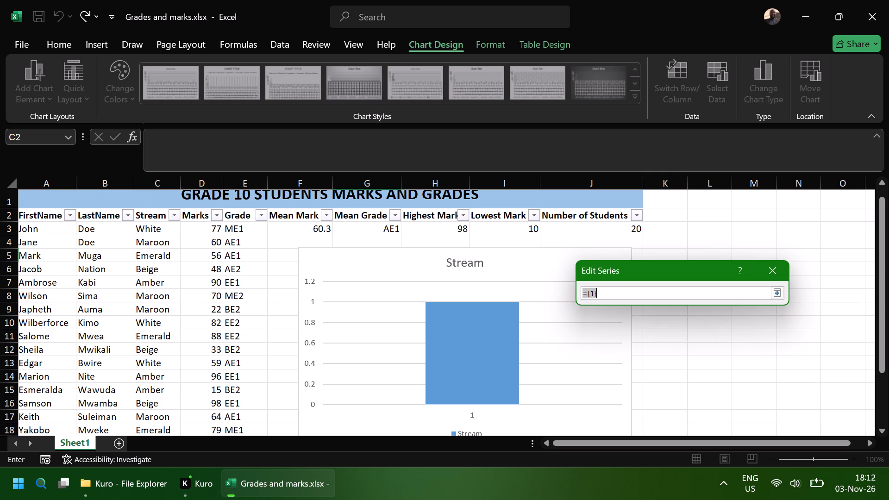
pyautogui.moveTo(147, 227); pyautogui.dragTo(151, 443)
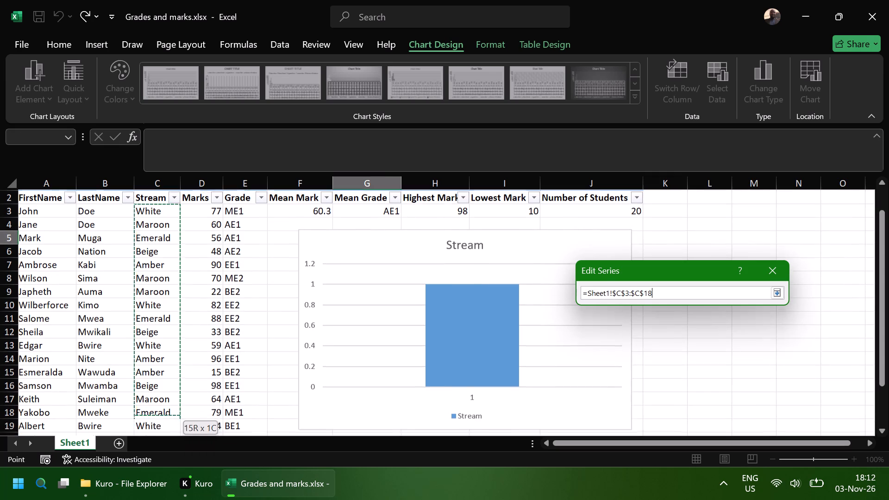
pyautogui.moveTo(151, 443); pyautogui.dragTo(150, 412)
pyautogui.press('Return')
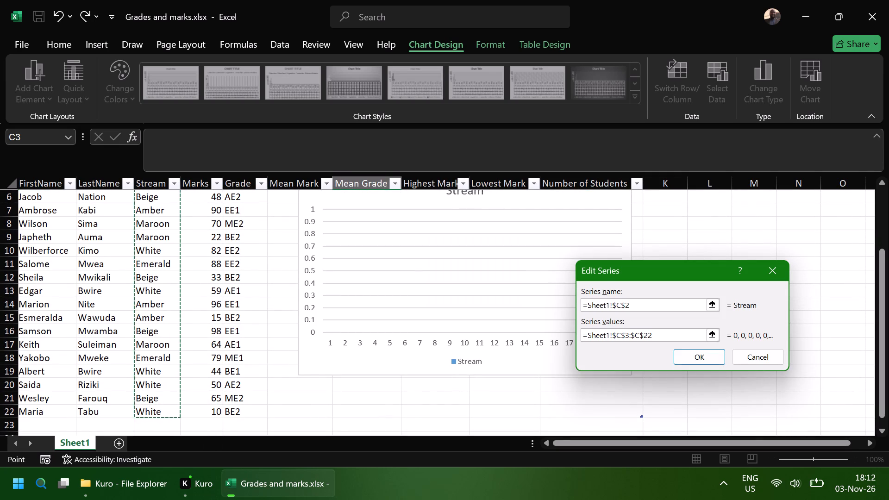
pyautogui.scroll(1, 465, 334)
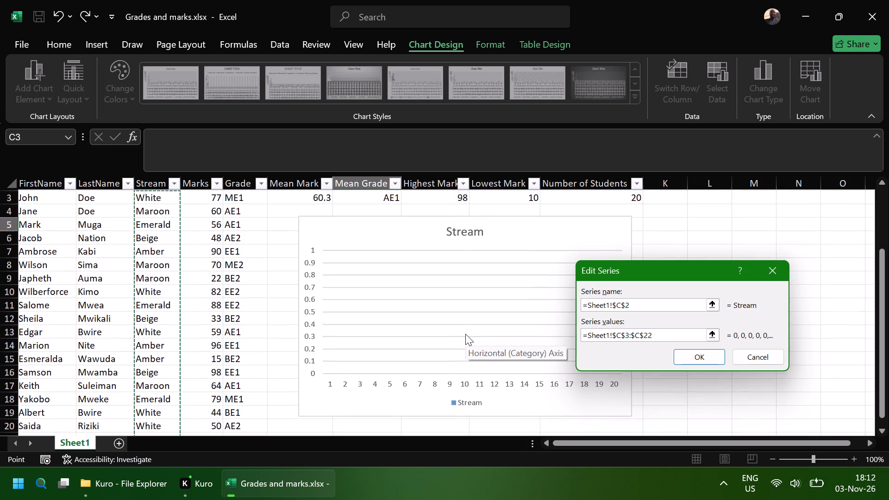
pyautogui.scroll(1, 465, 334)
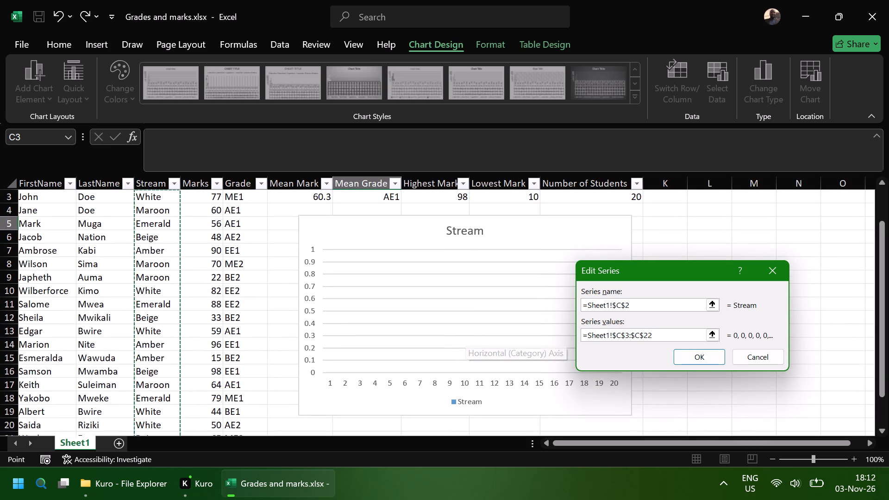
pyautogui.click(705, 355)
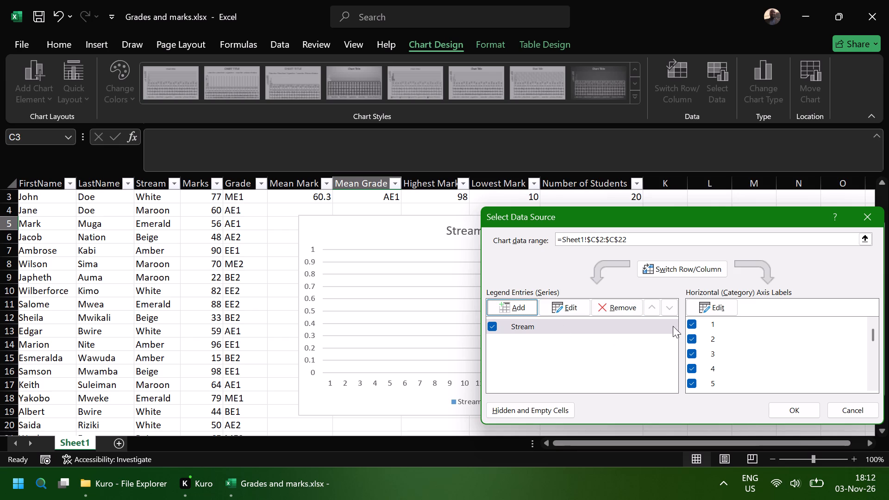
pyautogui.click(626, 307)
# Add a chart series named from the Marks header D2 with values D3 to D22.
pyautogui.click(521, 310)
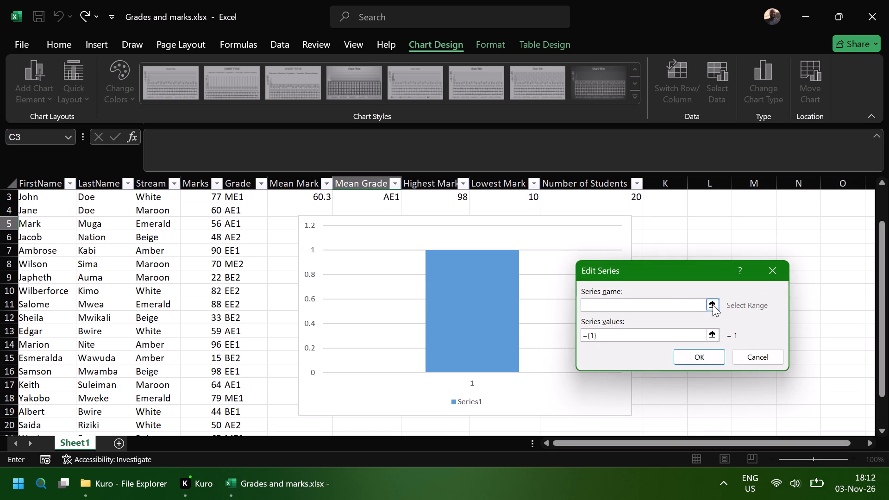
pyautogui.click(714, 304)
pyautogui.scroll(2, 225, 256)
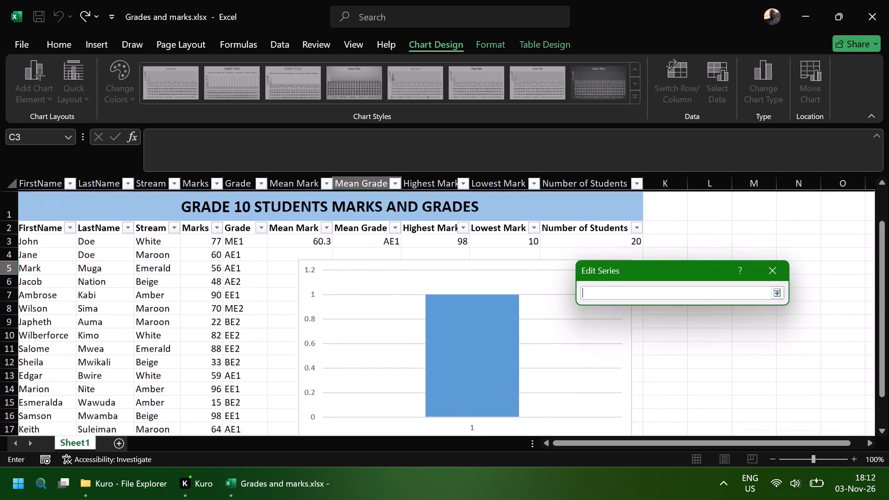
pyautogui.click(196, 228)
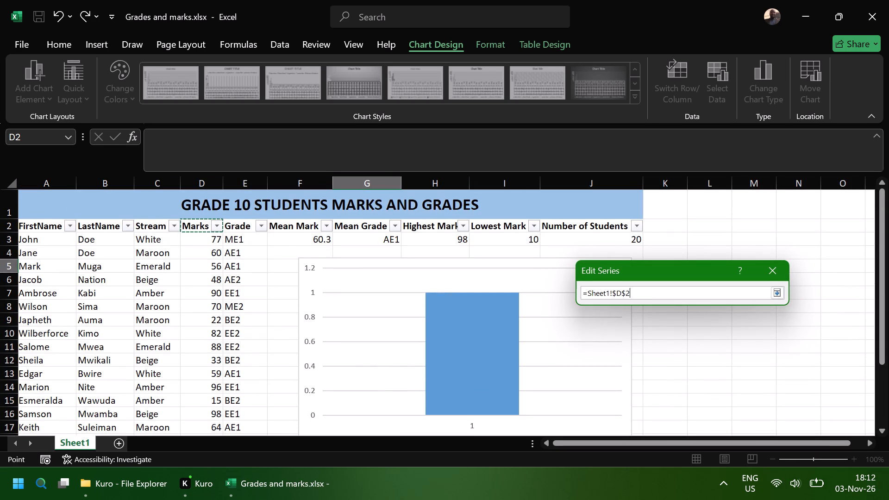
pyautogui.press('Return')
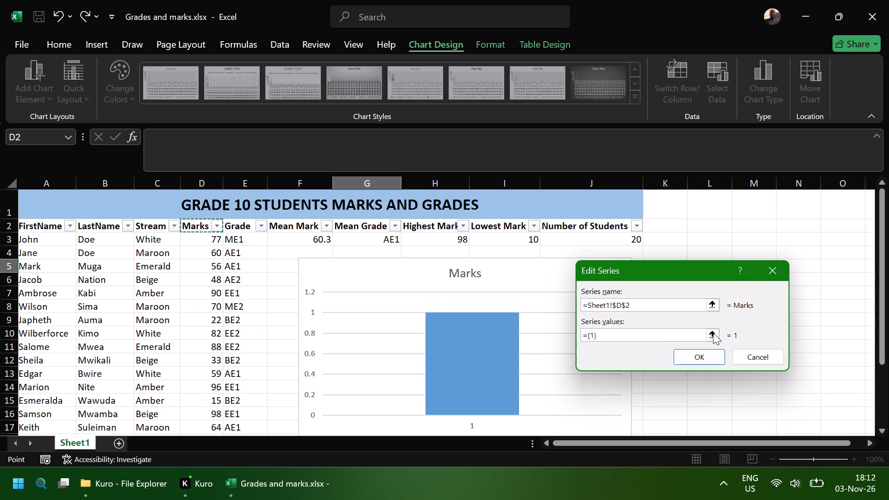
pyautogui.click(712, 336)
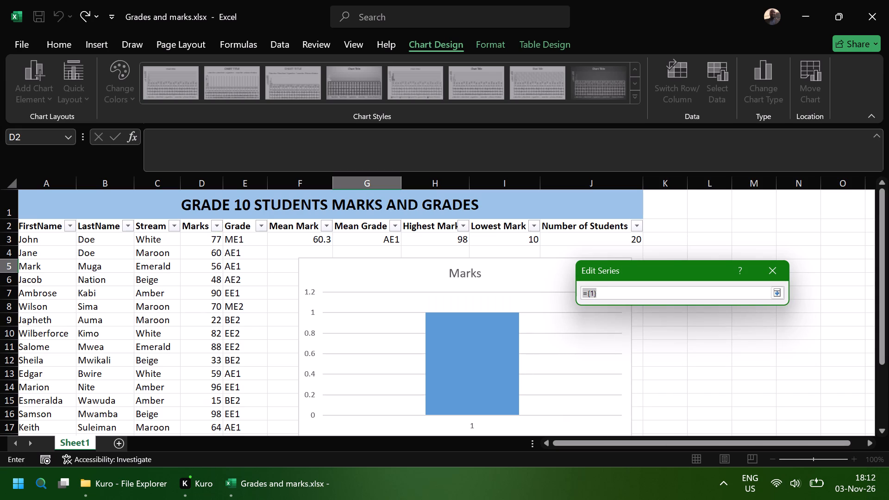
pyautogui.moveTo(194, 238); pyautogui.dragTo(222, 453)
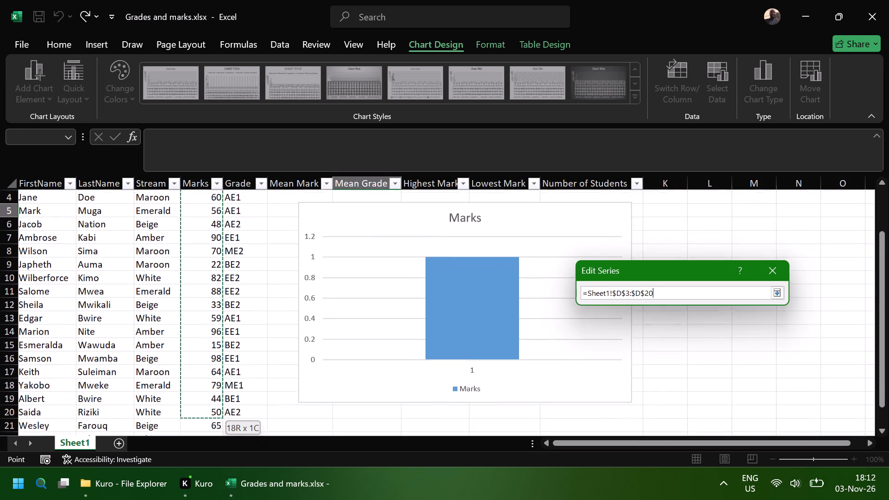
pyautogui.moveTo(222, 453); pyautogui.dragTo(215, 402)
pyautogui.press('Return')
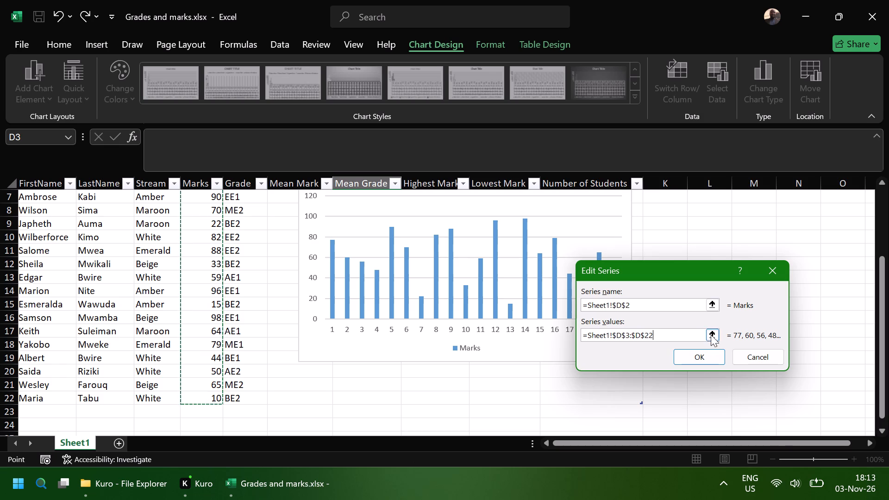
pyautogui.click(701, 354)
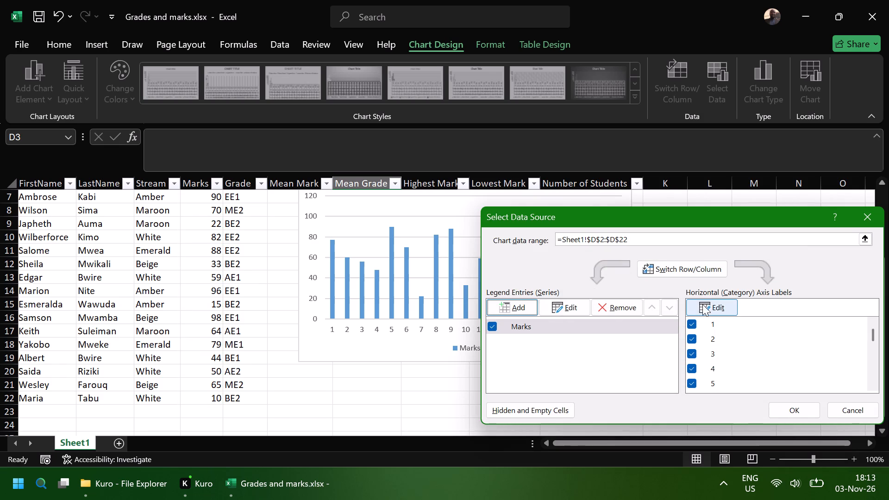
# Set the chart's horizontal axis labels to the Stream entries in C3 to C22.
pyautogui.click(709, 302)
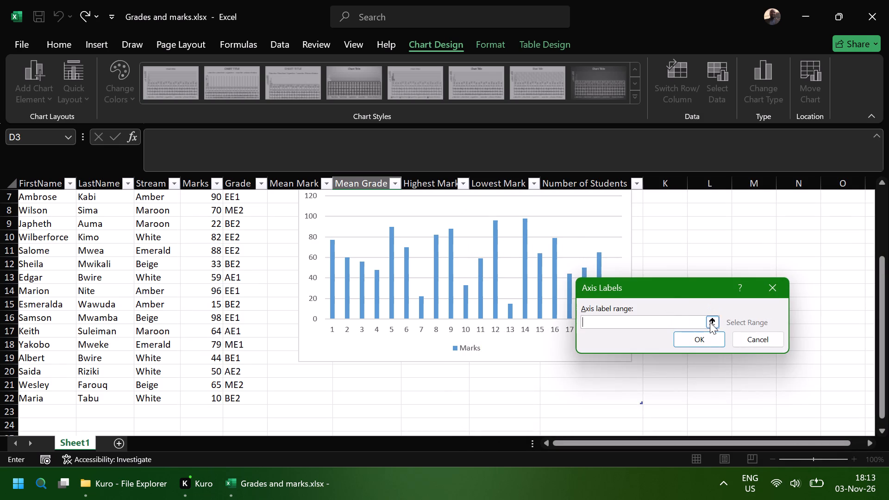
pyautogui.click(710, 322)
pyautogui.scroll(2, 119, 284)
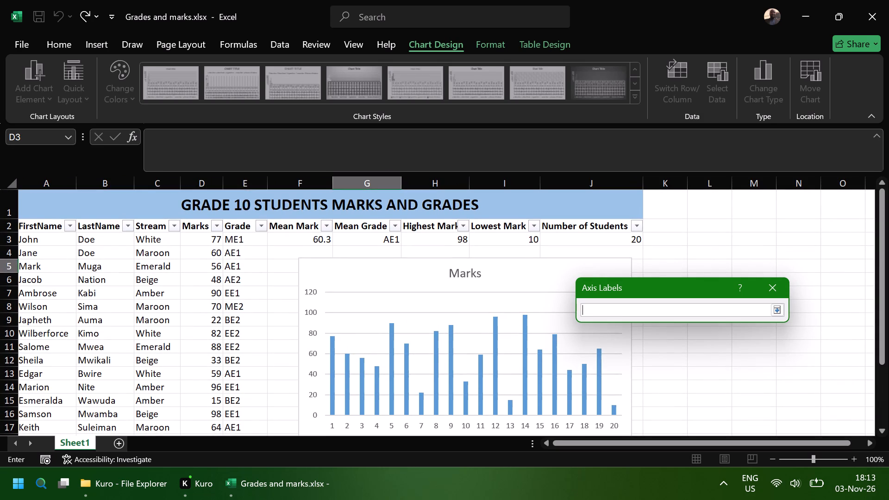
pyautogui.moveTo(144, 241); pyautogui.dragTo(134, 421)
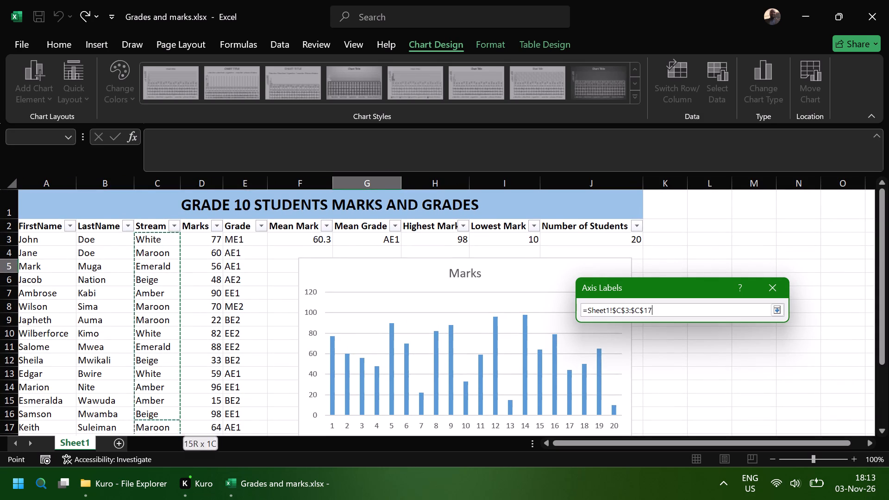
pyautogui.moveTo(134, 421); pyautogui.dragTo(136, 427)
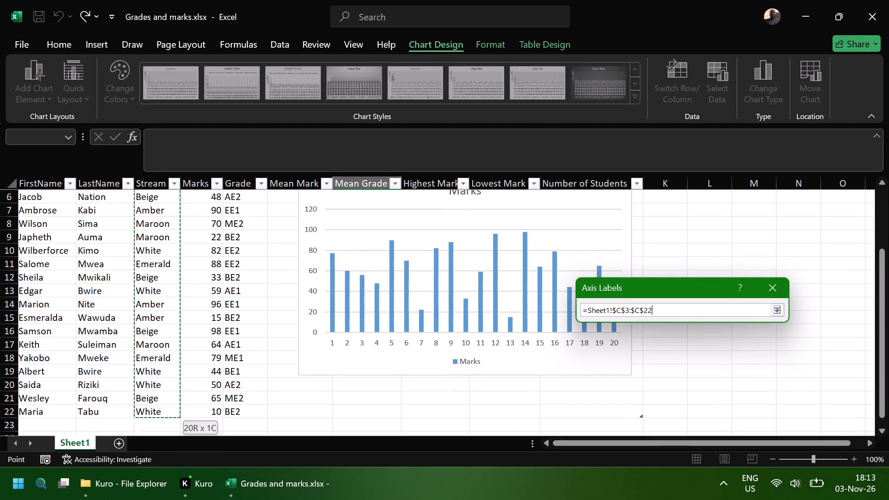
pyautogui.moveTo(136, 427); pyautogui.dragTo(136, 415)
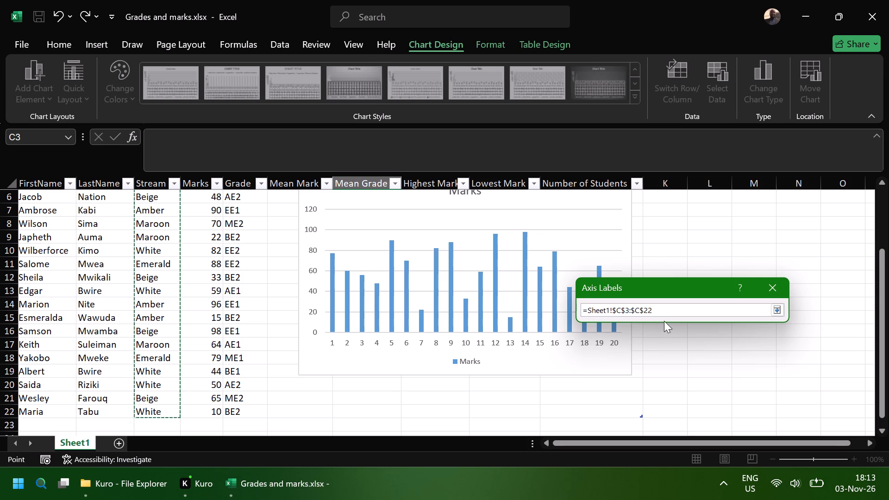
pyautogui.press('Return')
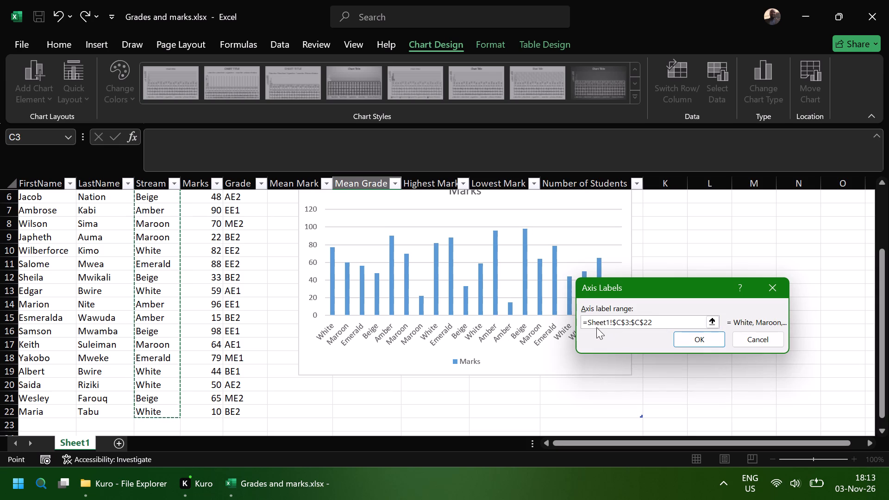
pyautogui.click(702, 336)
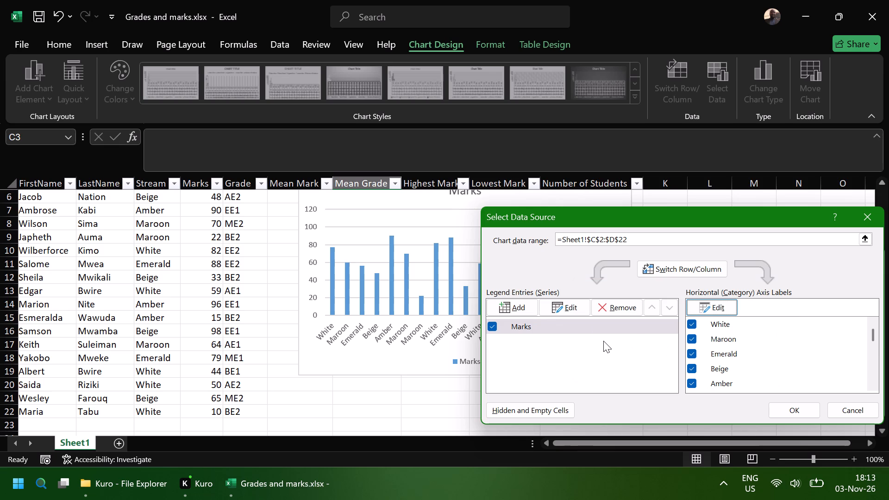
# Add a chart series named from the Grade header E2 with values E3 to E22.
pyautogui.scroll(1, 603, 341)
pyautogui.scroll(-1, 347, 331)
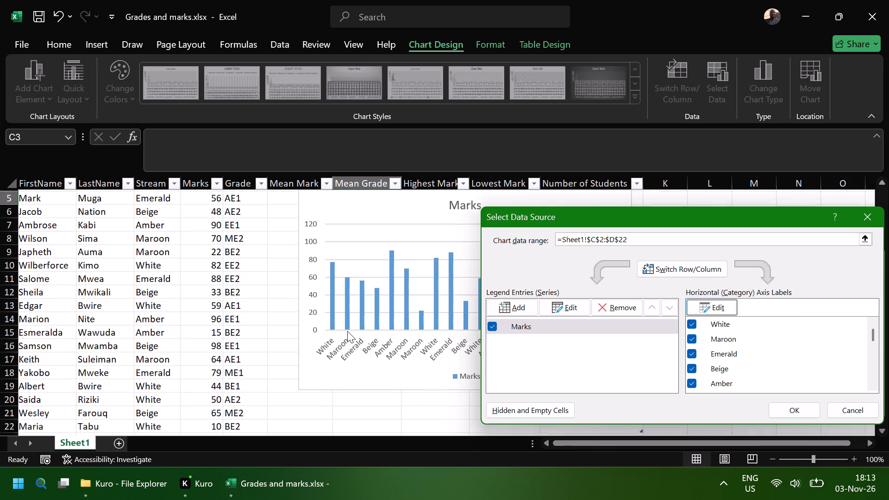
pyautogui.scroll(-1, 347, 331)
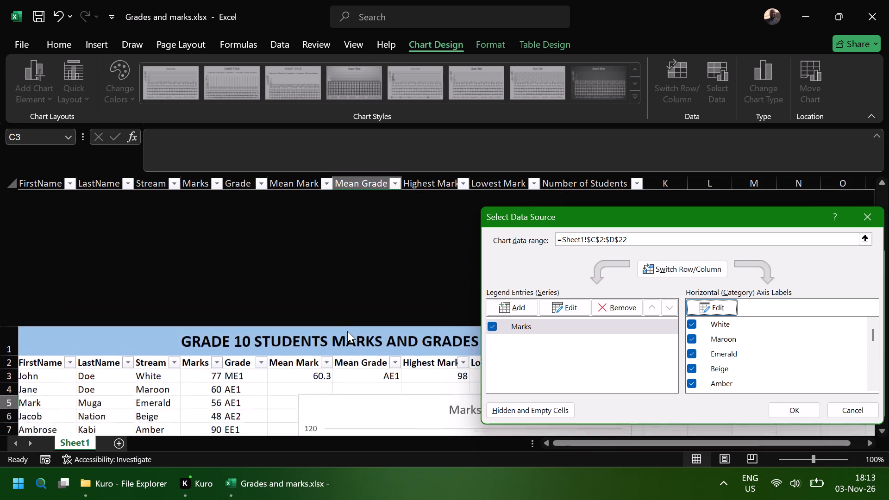
pyautogui.scroll(-1, 347, 331)
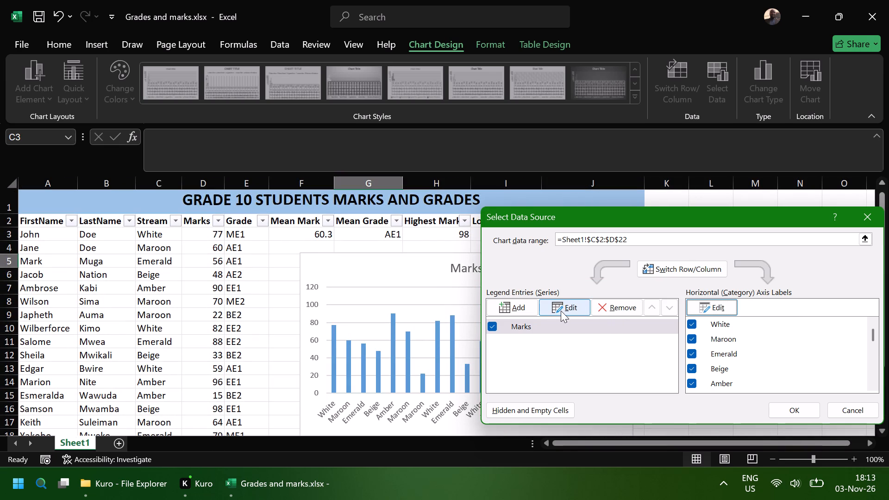
pyautogui.click(517, 308)
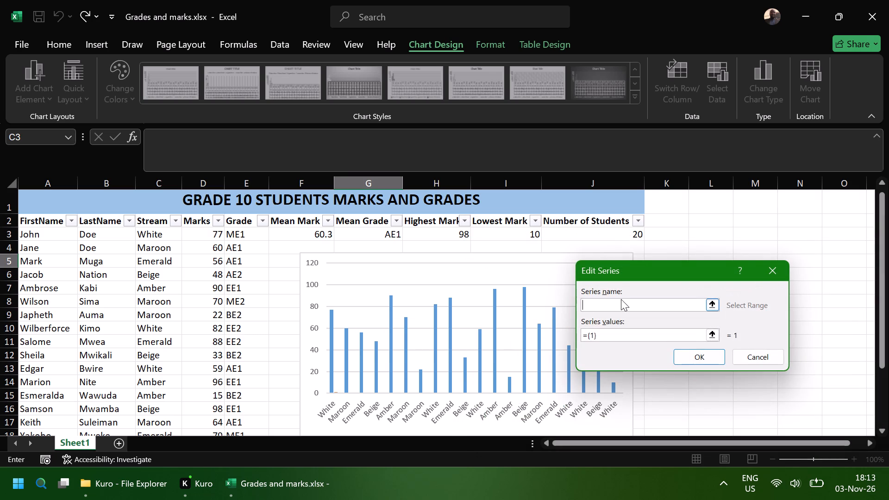
pyautogui.click(715, 304)
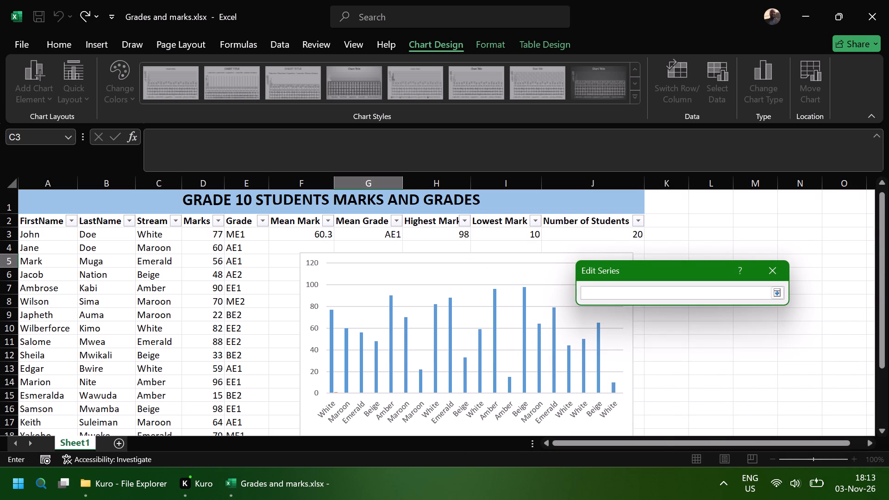
pyautogui.click(238, 226)
pyautogui.press('Return')
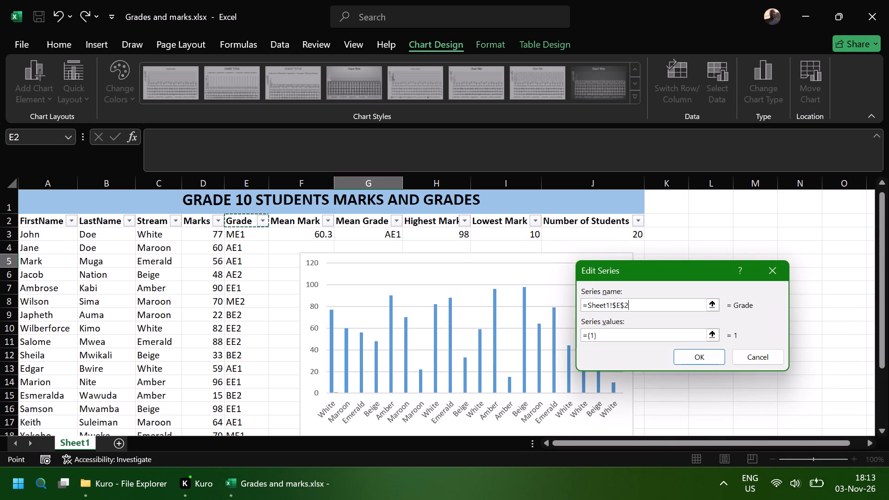
pyautogui.click(713, 335)
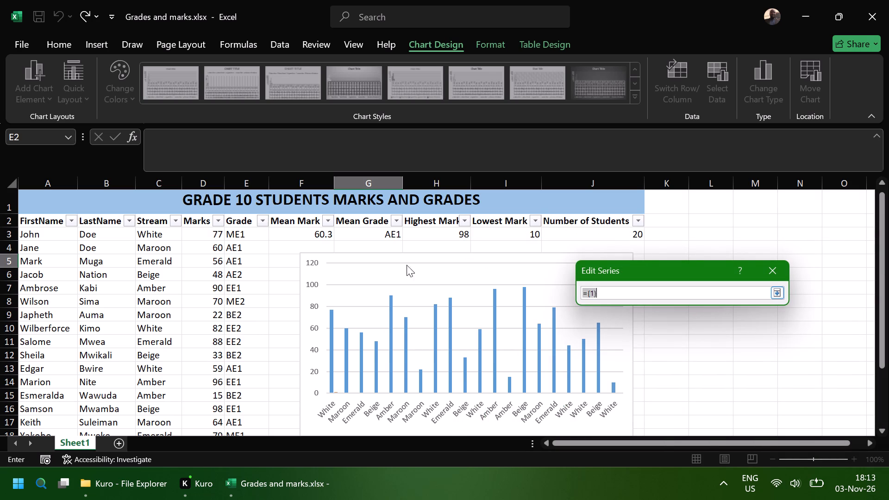
pyautogui.moveTo(237, 234); pyautogui.dragTo(236, 428)
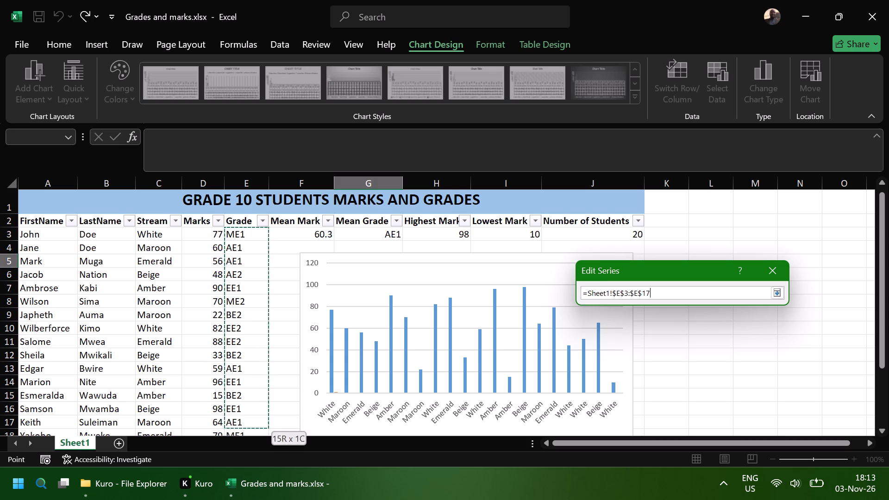
pyautogui.moveTo(236, 428); pyautogui.dragTo(232, 413)
pyautogui.press('Return')
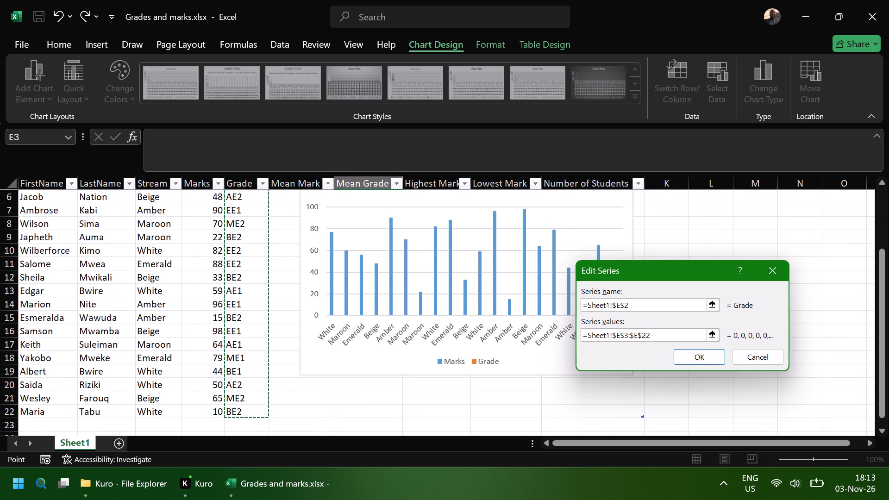
pyautogui.click(701, 359)
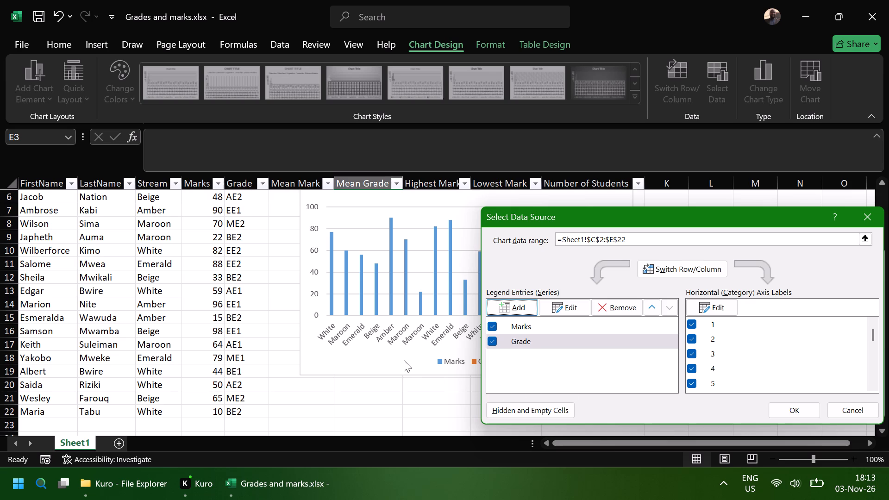
# Set the chart's horizontal axis labels to the Grade entries in E3 to E22.
pyautogui.scroll(1, 404, 360)
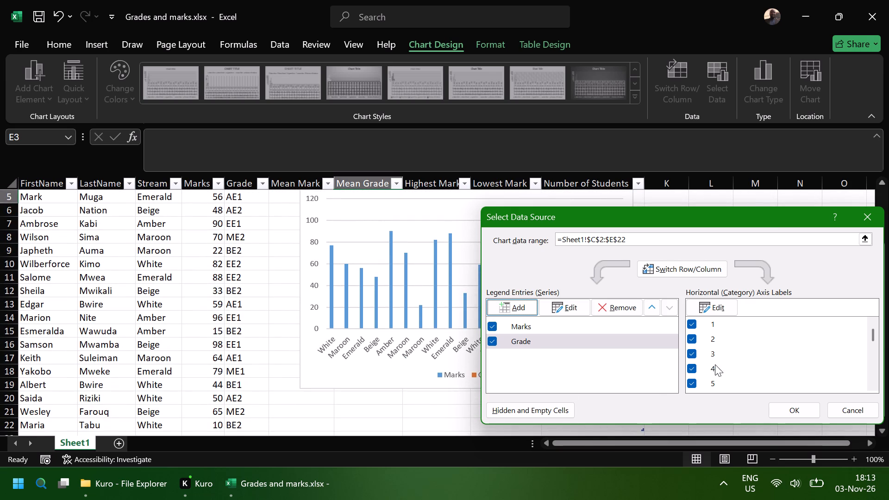
pyautogui.moveTo(763, 213); pyautogui.dragTo(729, 237)
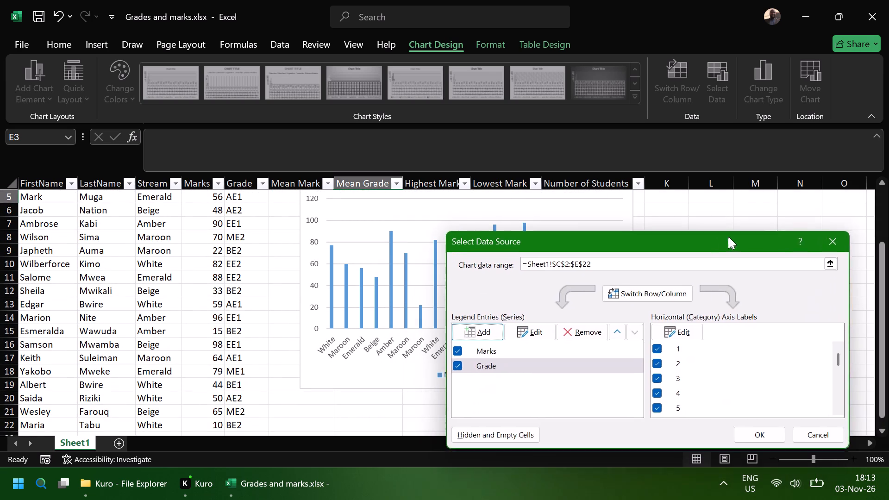
pyautogui.moveTo(729, 237); pyautogui.dragTo(724, 215)
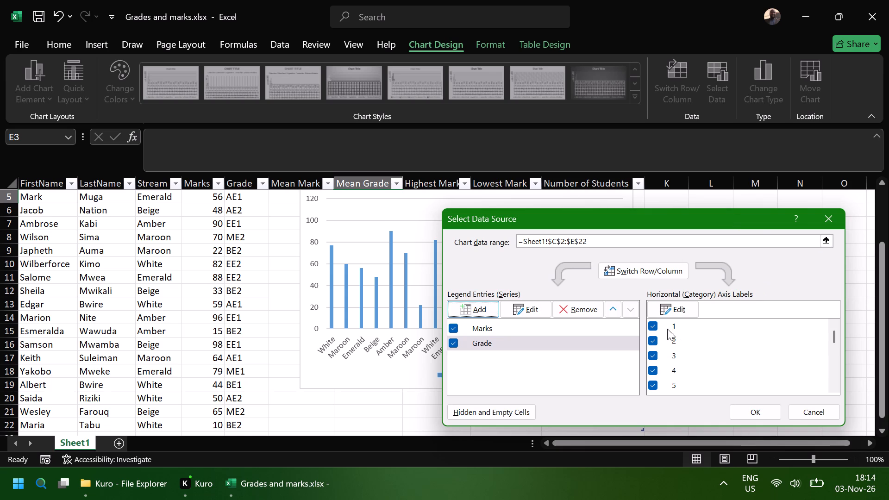
pyautogui.click(681, 309)
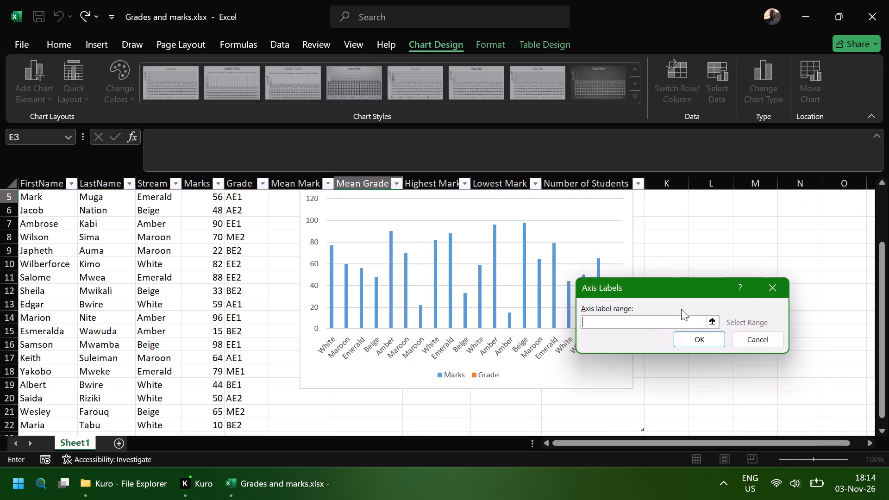
pyautogui.click(711, 322)
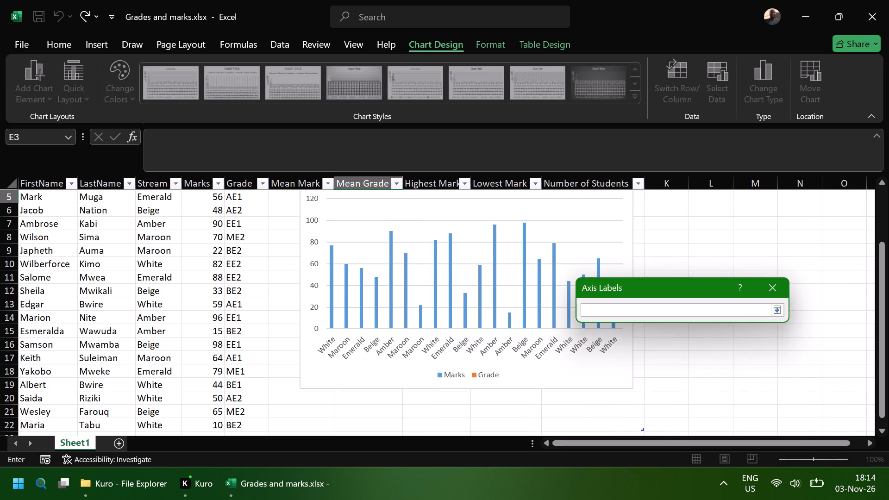
pyautogui.scroll(2, 301, 311)
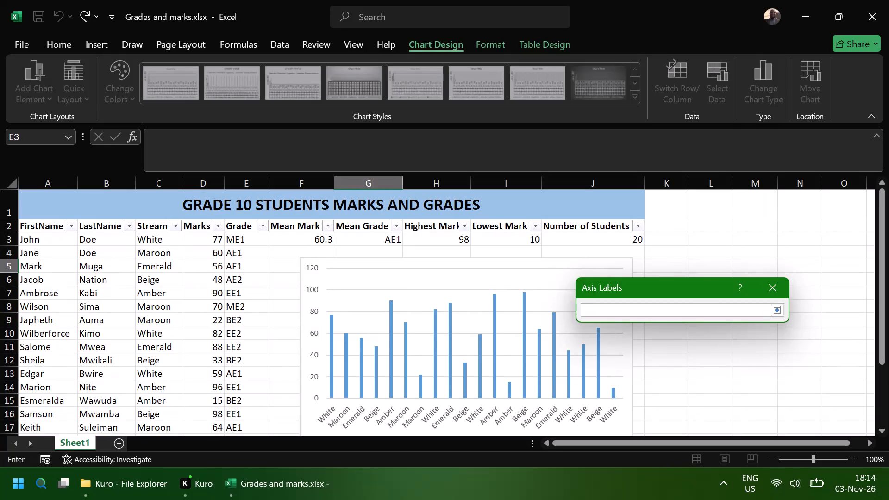
pyautogui.moveTo(232, 238); pyautogui.dragTo(232, 413)
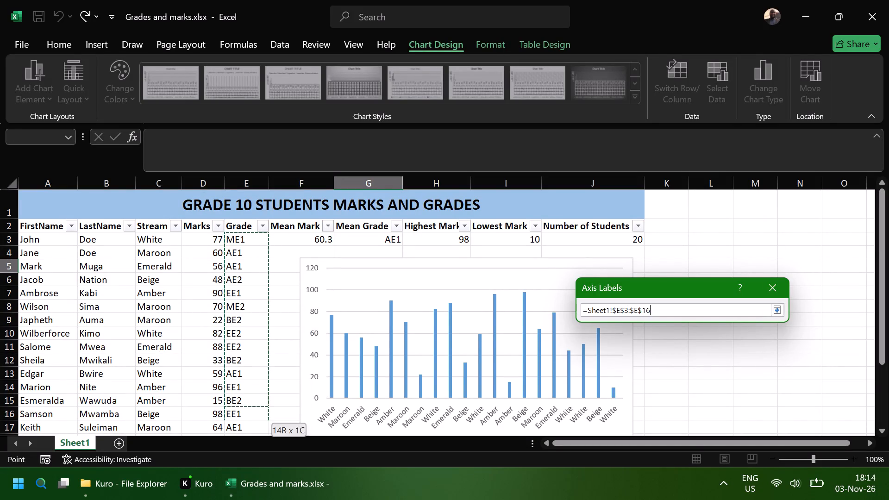
pyautogui.moveTo(232, 413); pyautogui.dragTo(236, 419)
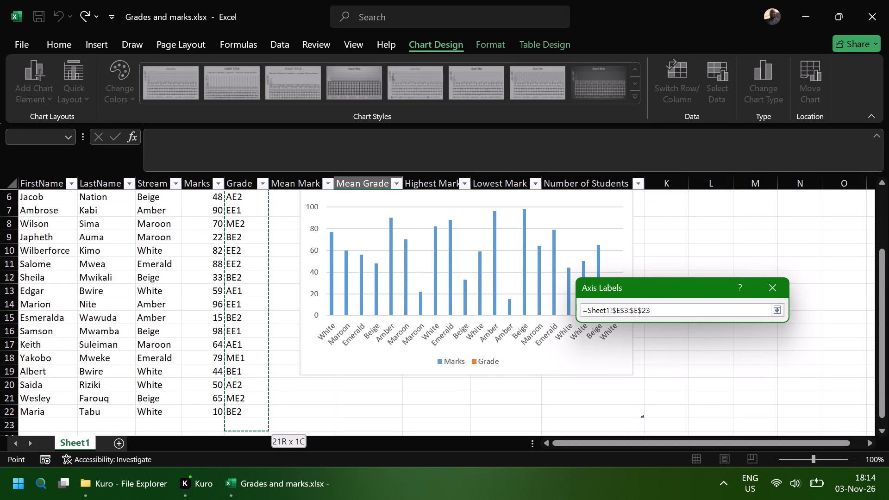
pyautogui.moveTo(236, 419); pyautogui.dragTo(239, 410)
pyautogui.press('Return')
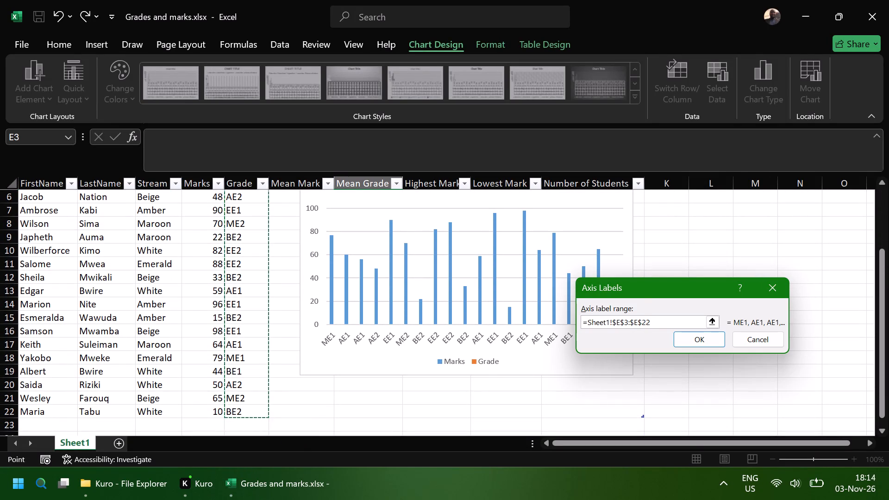
pyautogui.click(701, 337)
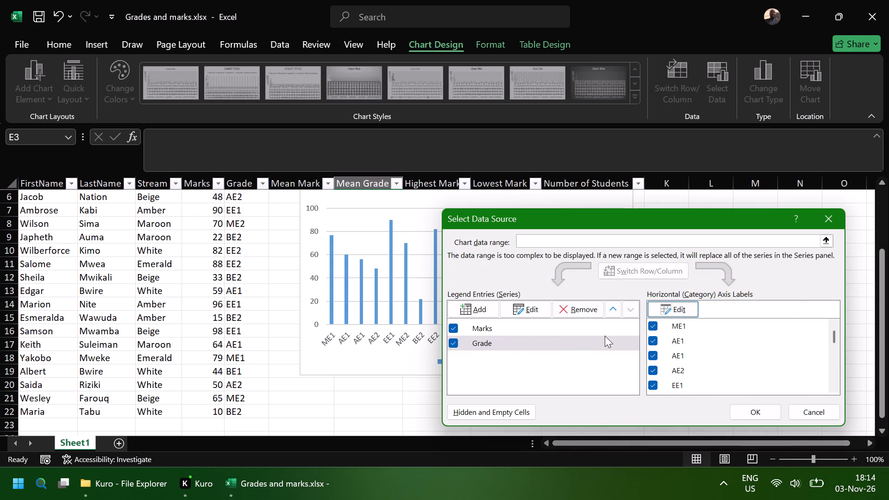
# Exclude the Grade series from the chart's displayed series and apply the data source settings.
pyautogui.click(452, 343)
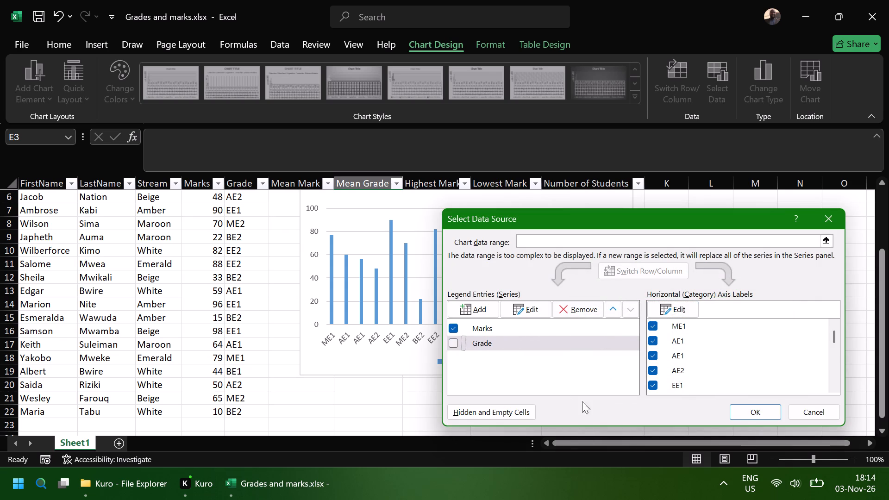
pyautogui.click(752, 412)
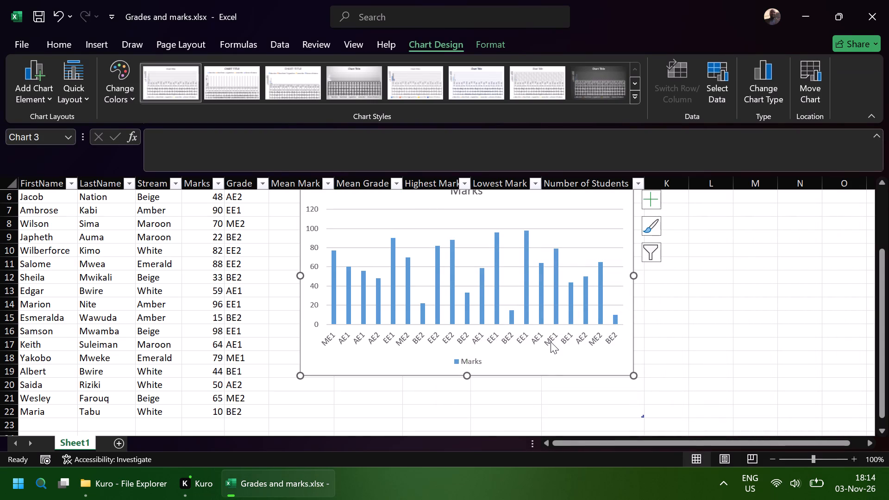
# Change the chart title to "Marks vs Grade".
pyautogui.scroll(1, 551, 342)
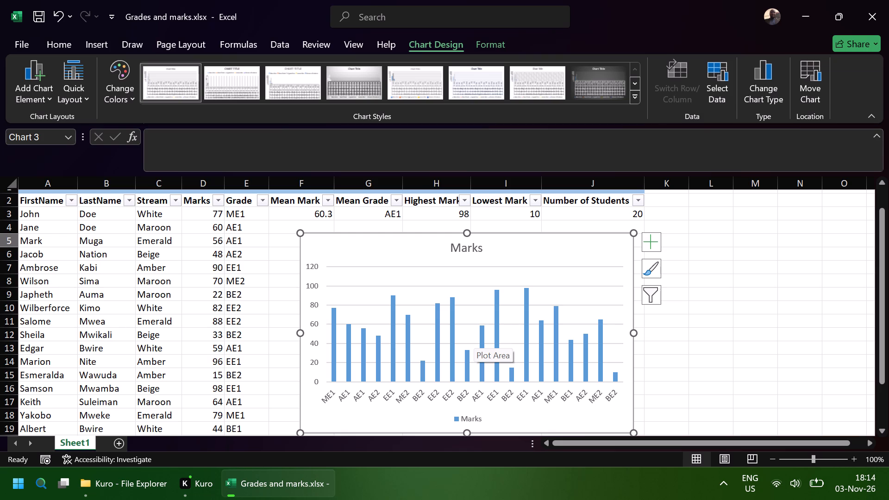
pyautogui.doubleClick(465, 249)
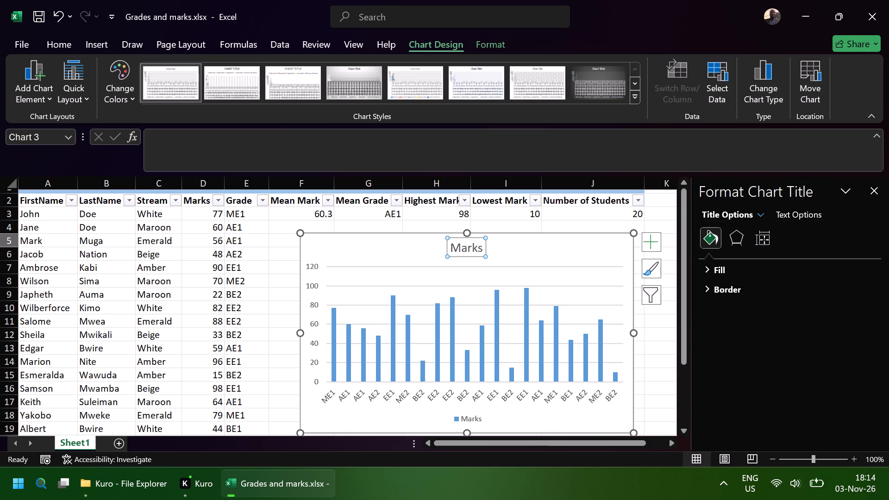
pyautogui.click(468, 248)
pyautogui.press('Right')
pyautogui.press('Right')
pyautogui.press('Right')
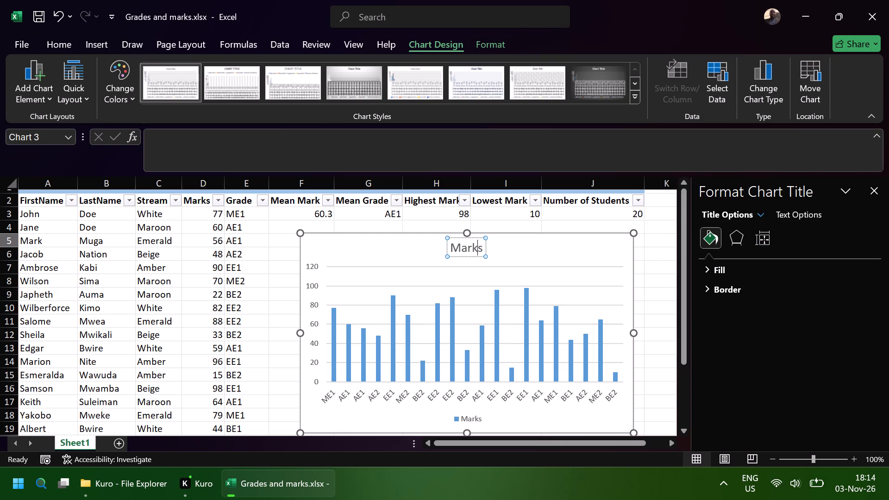
pyautogui.press('space')
pyautogui.write('v')
pyautogui.press('s')
pyautogui.press('space')
pyautogui.write('Grade')
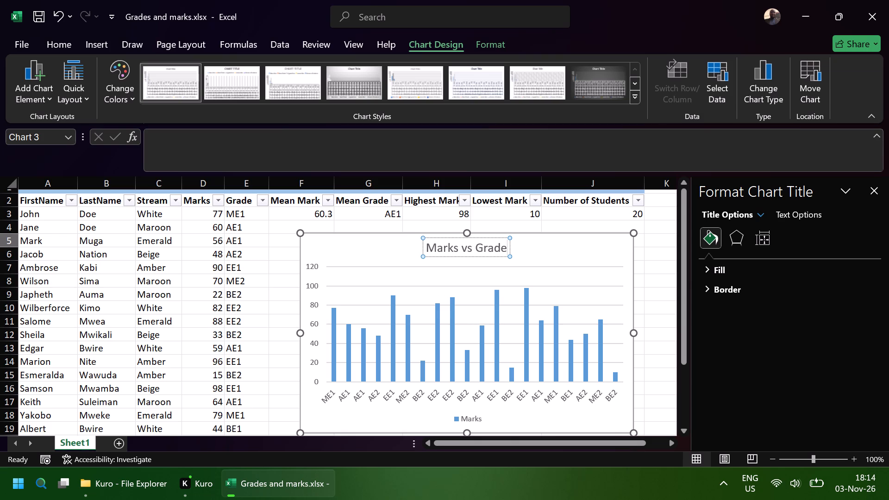
# Save the workbook.
pyautogui.scroll(-1, 557, 272)
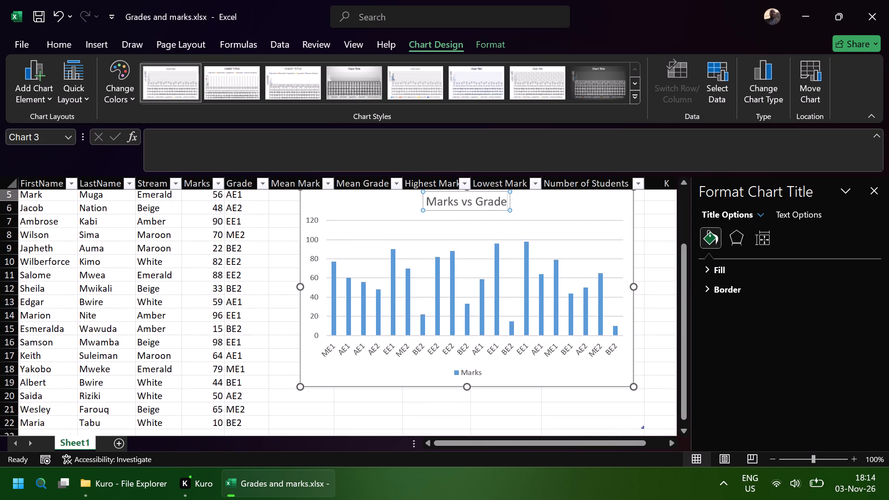
pyautogui.hotkey('ctrl', 's')
# Add axis titles to the Marks vs Grade chart and name the vertical axis "Marks".
pyautogui.scroll(1, 532, 371)
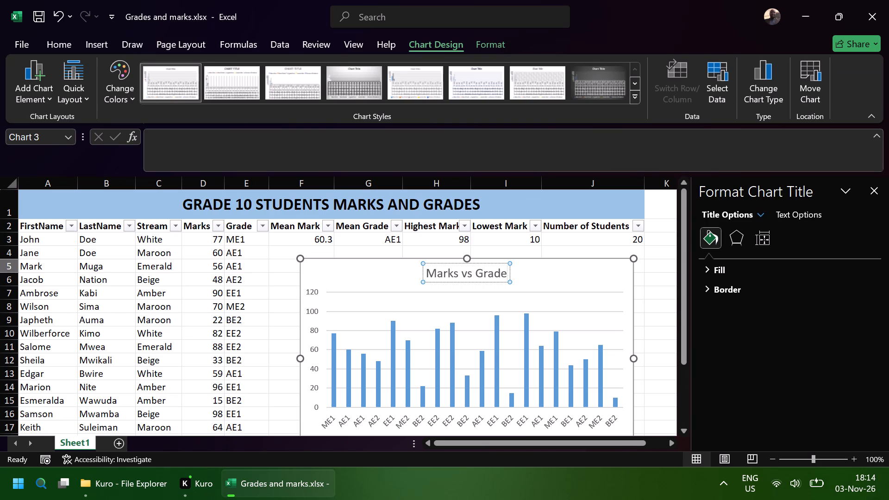
pyautogui.click(569, 287)
pyautogui.click(654, 266)
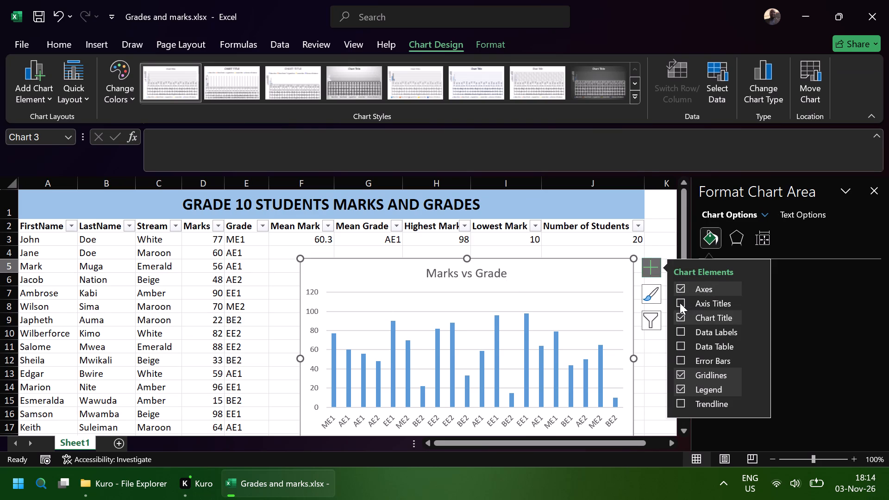
pyautogui.click(680, 303)
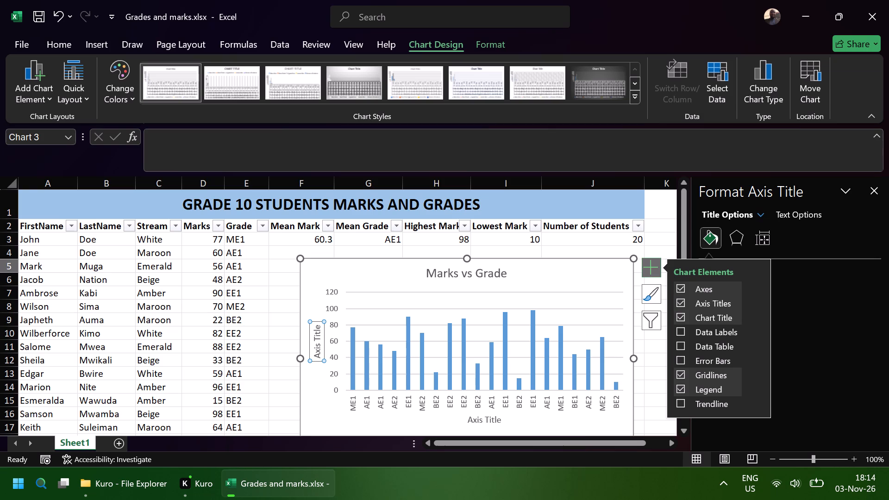
pyautogui.doubleClick(318, 341)
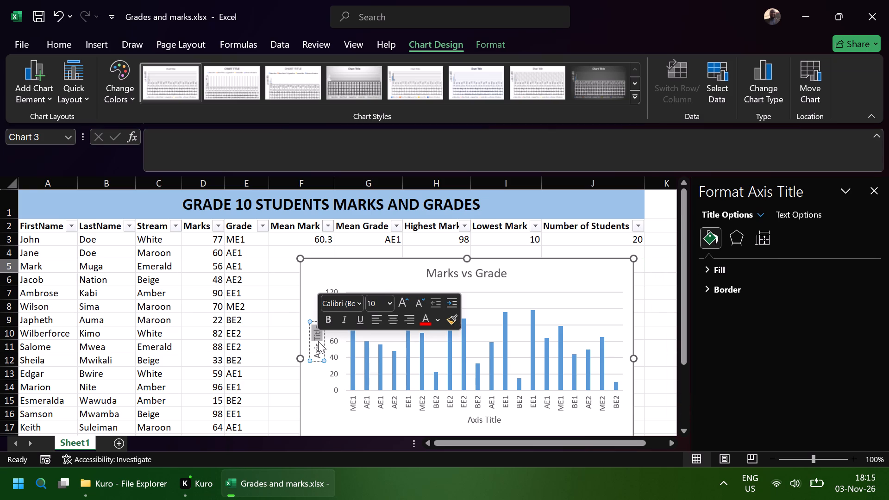
pyautogui.hotkey('ctrl', 'a')
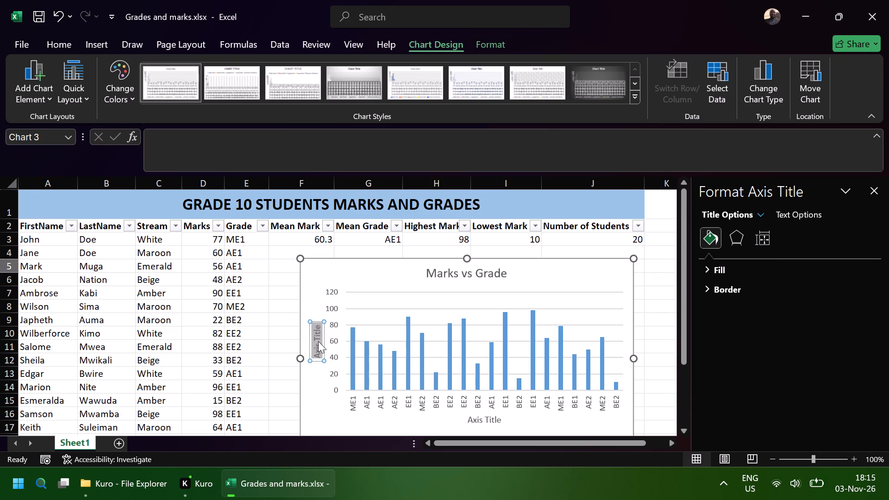
pyautogui.write('Marks')
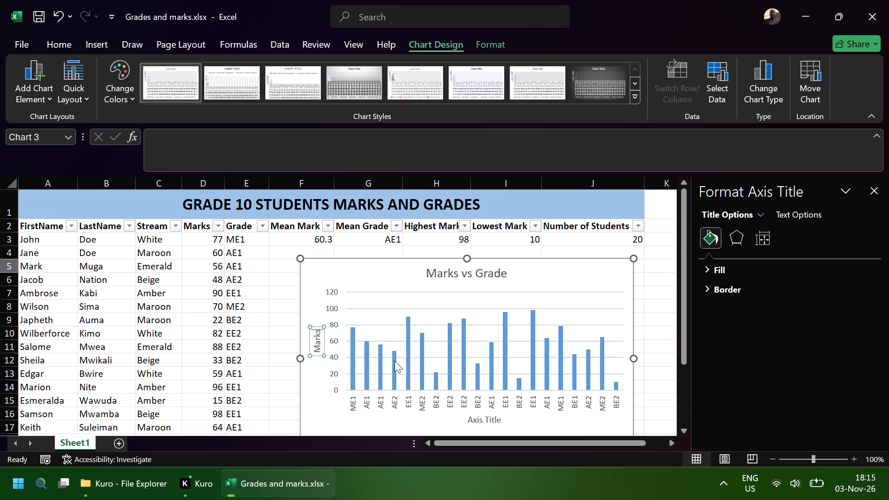
# Name the horizontal axis of the Marks vs Grade chart "Grade".
pyautogui.doubleClick(478, 418)
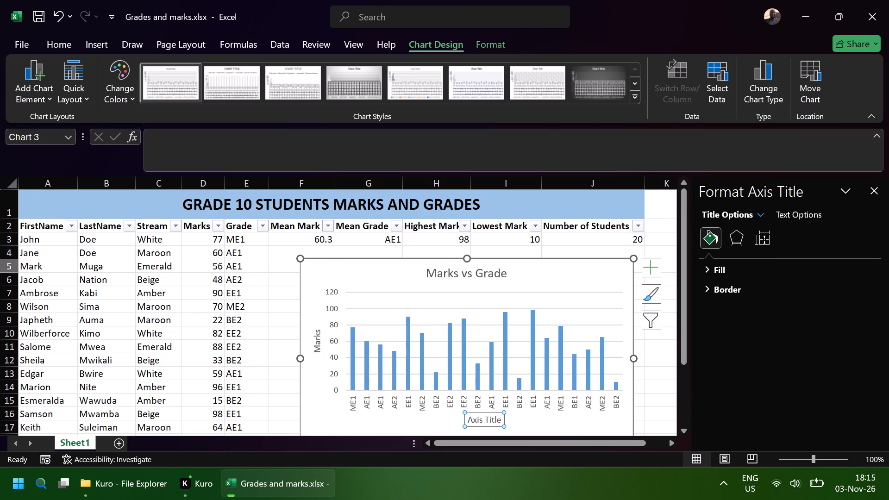
pyautogui.click(478, 418)
pyautogui.hotkey('ctrl', 'a')
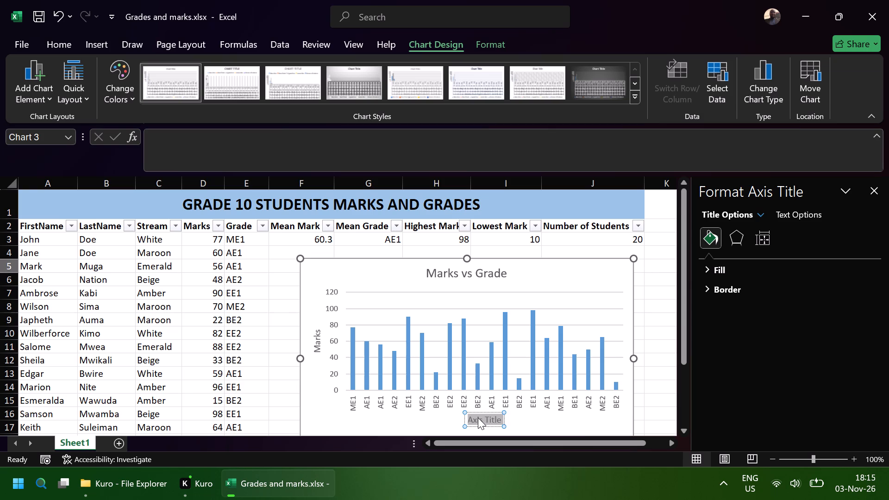
pyautogui.write('Grade')
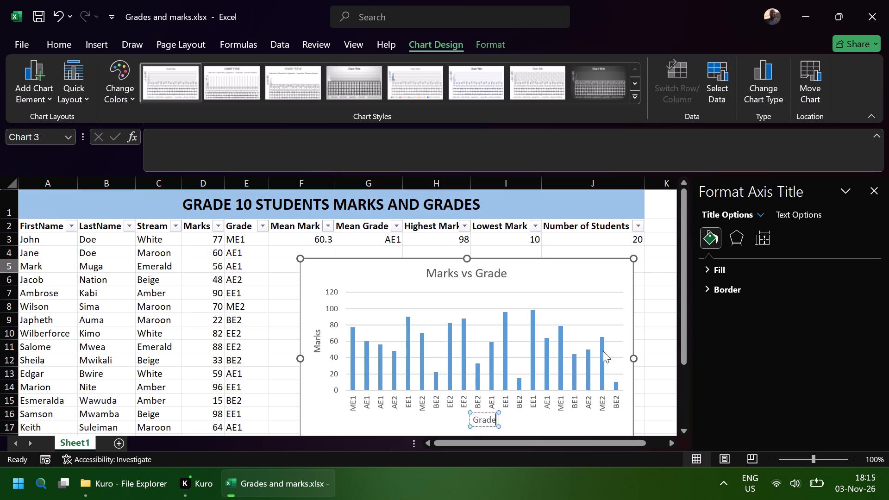
pyautogui.click(646, 308)
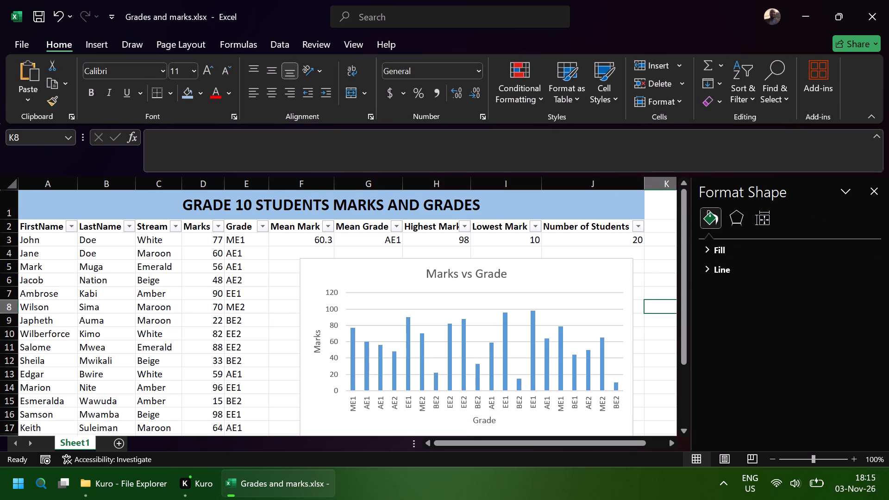
# Save the workbook and look over the finished Marks vs Grade chart.
pyautogui.hotkey('ctrl', 's')
pyautogui.scroll(-2, 663, 325)
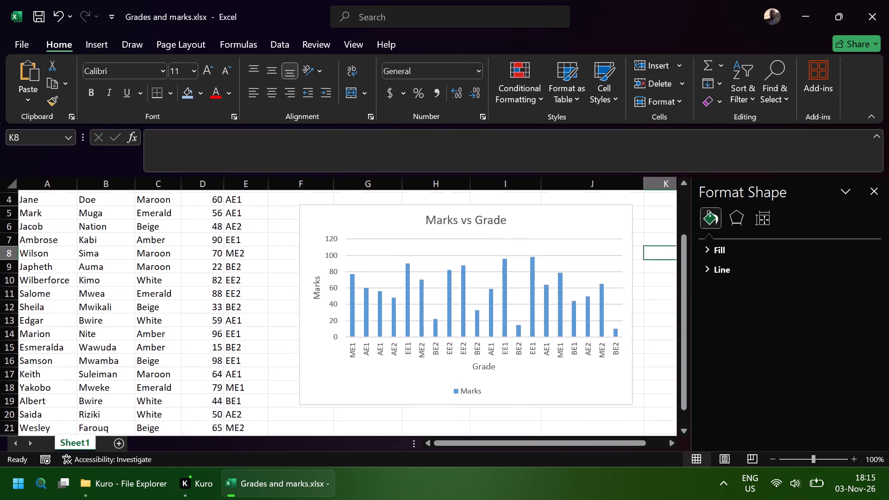
pyautogui.scroll(-1, 663, 325)
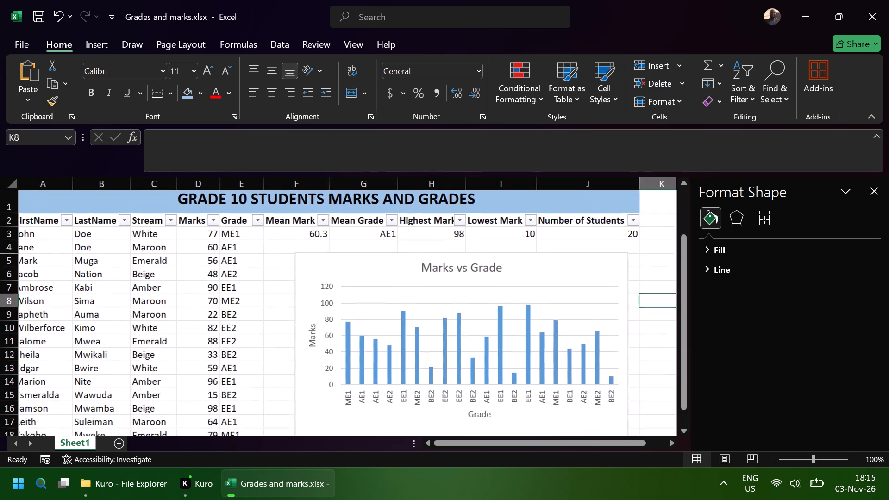
pyautogui.scroll(-1, 663, 325)
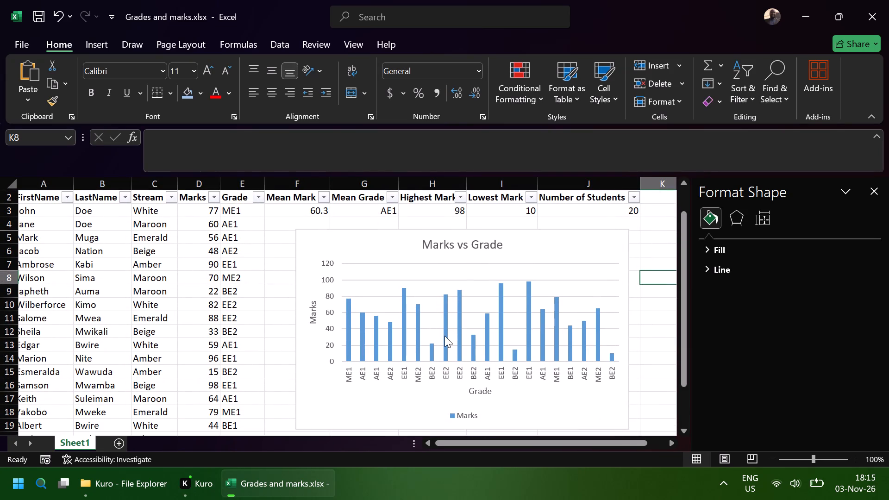
pyautogui.scroll(-1, 444, 336)
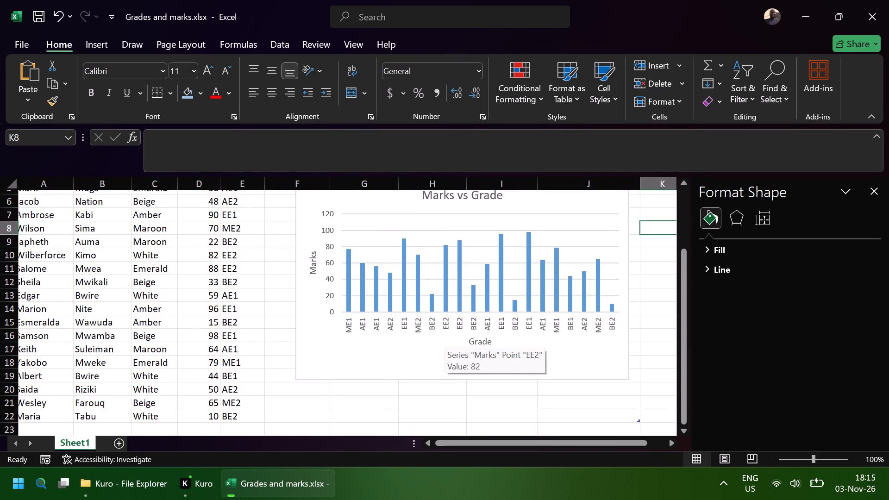
pyautogui.hotkey('ctrl', 's')
# Close the Format Shape pane.
pyautogui.hscroll(1, 317, 292)
pyautogui.scroll(2, 317, 292)
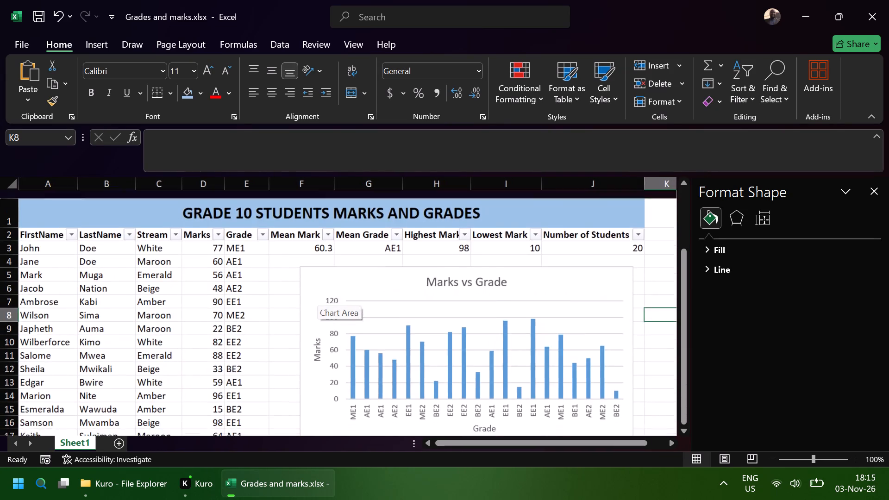
pyautogui.scroll(1, 317, 292)
pyautogui.hscroll(1, 317, 292)
pyautogui.scroll(-1, 317, 292)
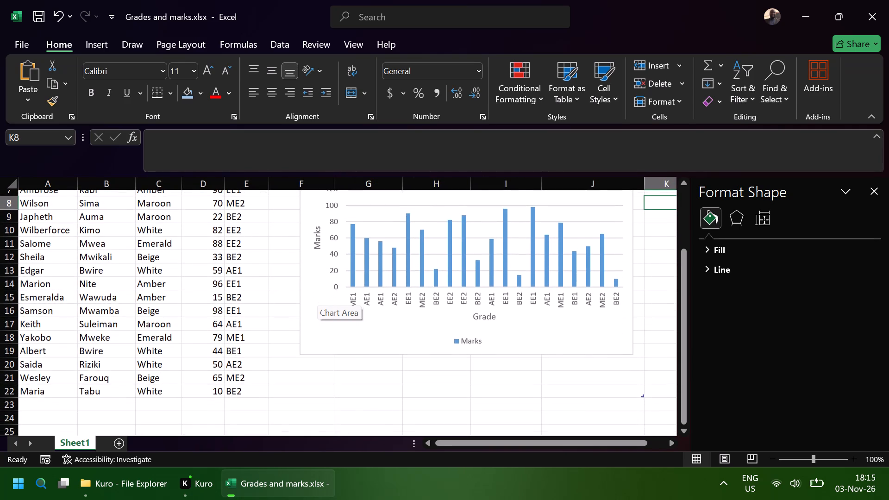
pyautogui.scroll(-1, 317, 292)
pyautogui.hscroll(1, 317, 292)
pyautogui.click(871, 193)
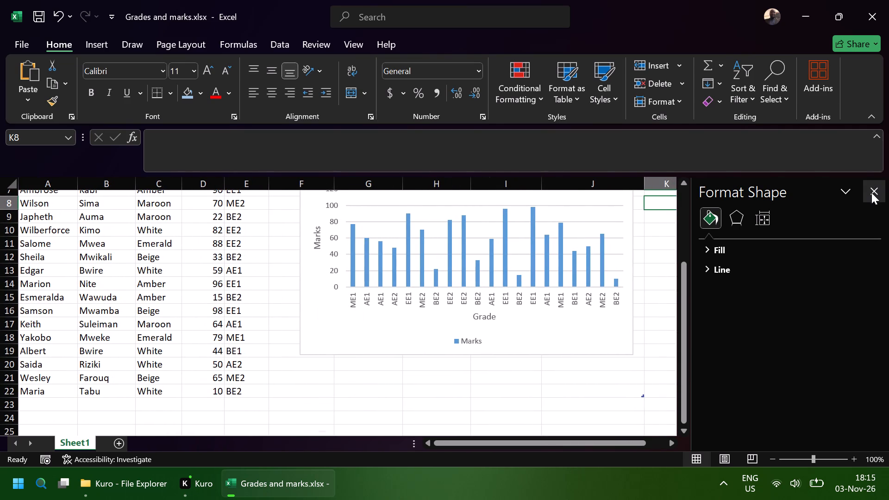
# Insert a 2-D pie chart from the Mean Mark, Highest Mark, Lowest Mark and Number of Students headers and values.
pyautogui.scroll(1, 596, 298)
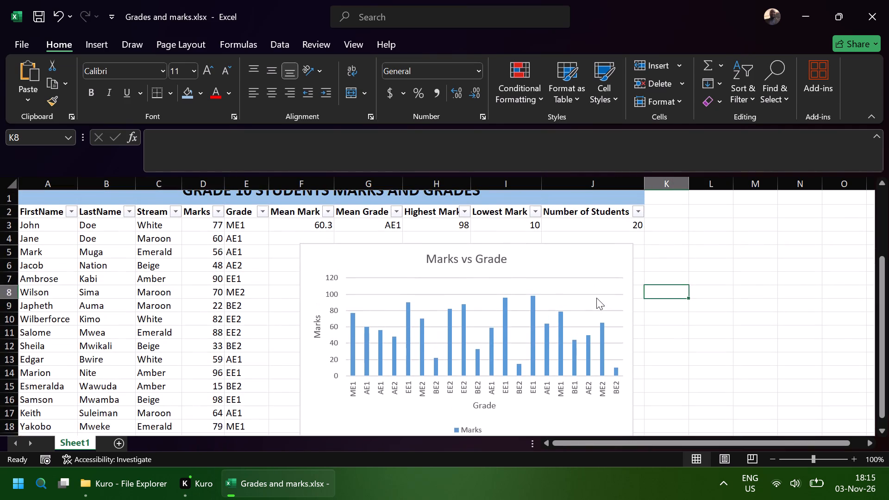
pyautogui.scroll(1, 596, 298)
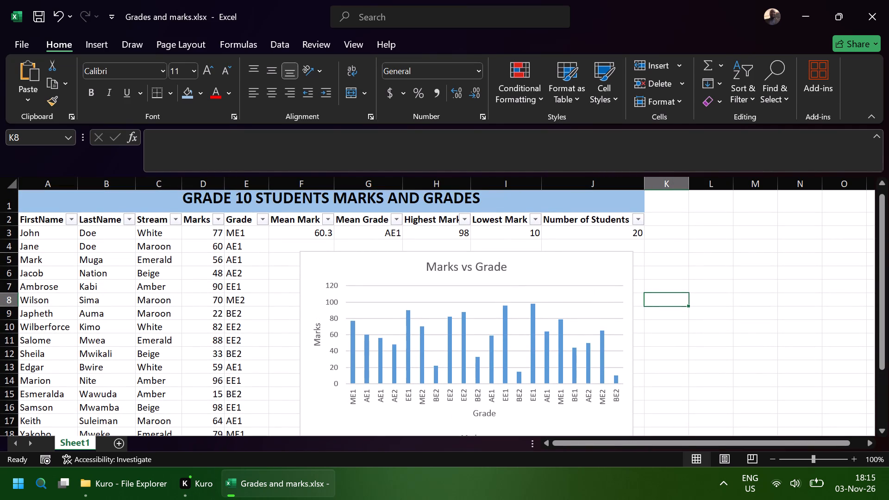
pyautogui.click(292, 219)
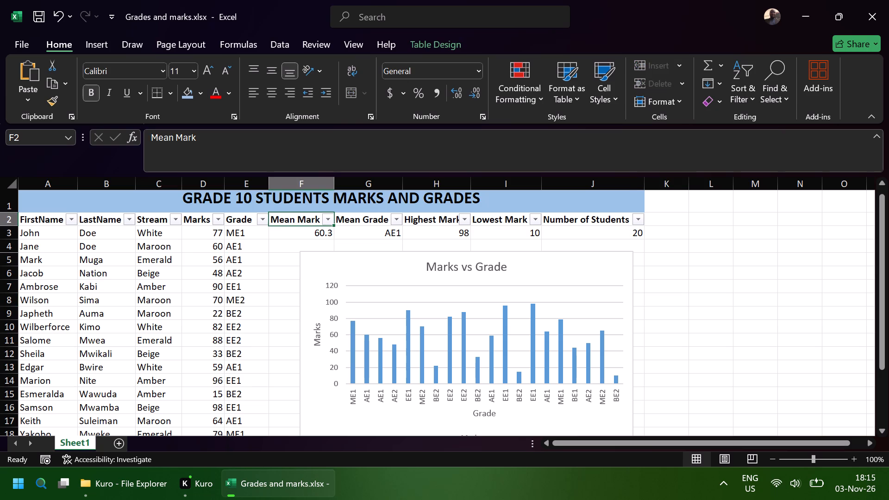
pyautogui.moveTo(293, 219); pyautogui.dragTo(309, 228)
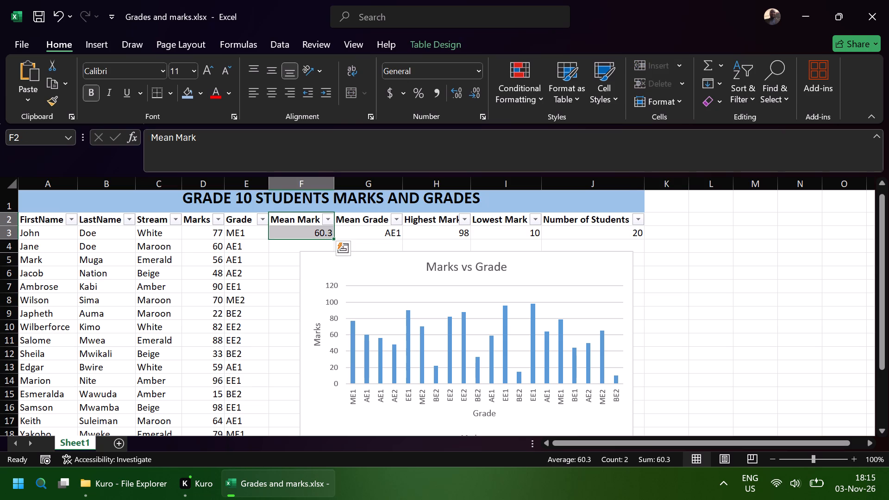
pyautogui.keyDown('ctrl'); pyautogui.moveTo(442, 217); pyautogui.dragTo(455, 231); pyautogui.keyUp('ctrl')
pyautogui.keyDown('ctrl'); pyautogui.moveTo(507, 220); pyautogui.dragTo(576, 233); pyautogui.keyUp('ctrl')
pyautogui.click(102, 43)
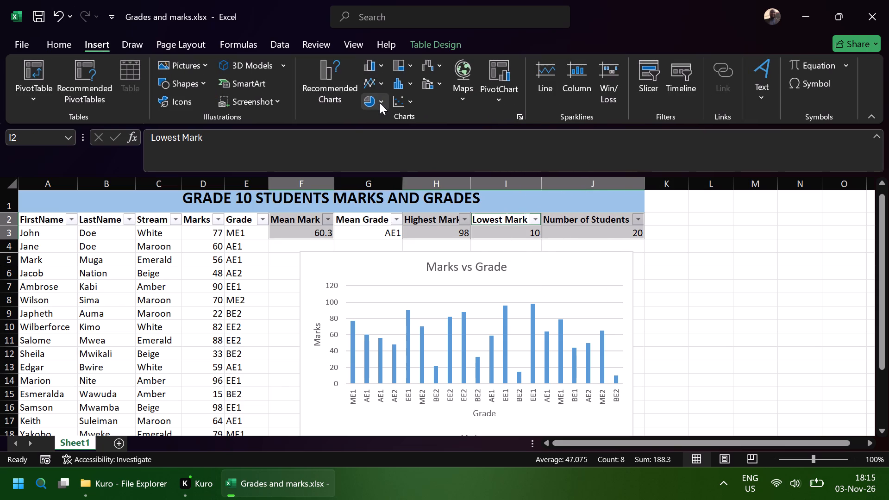
pyautogui.click(380, 103)
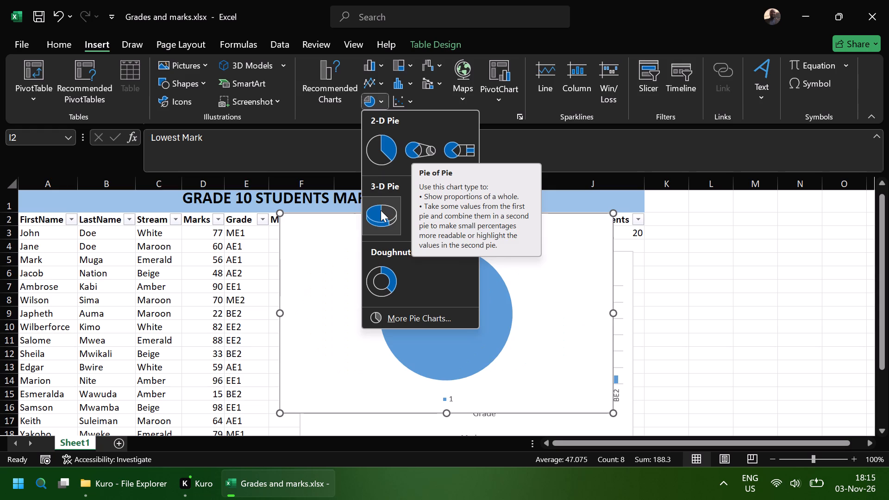
pyautogui.click(385, 156)
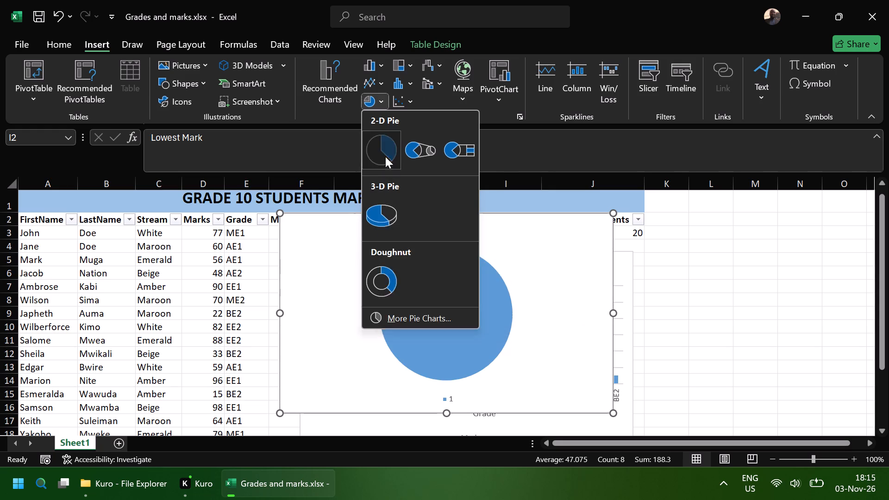
# Move the pie chart beside the Marks vs Grade chart, over the empty columns after Number of Students.
pyautogui.scroll(1, 533, 284)
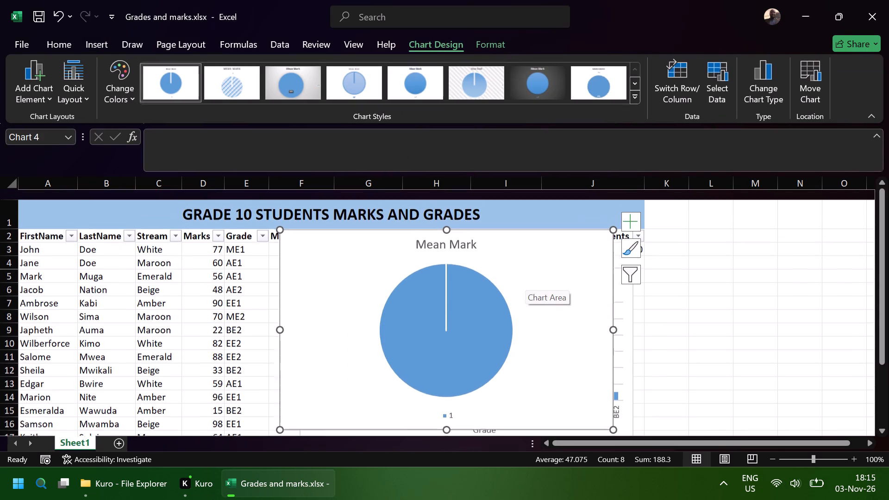
pyautogui.scroll(2, 533, 284)
pyautogui.moveTo(532, 240); pyautogui.dragTo(793, 277)
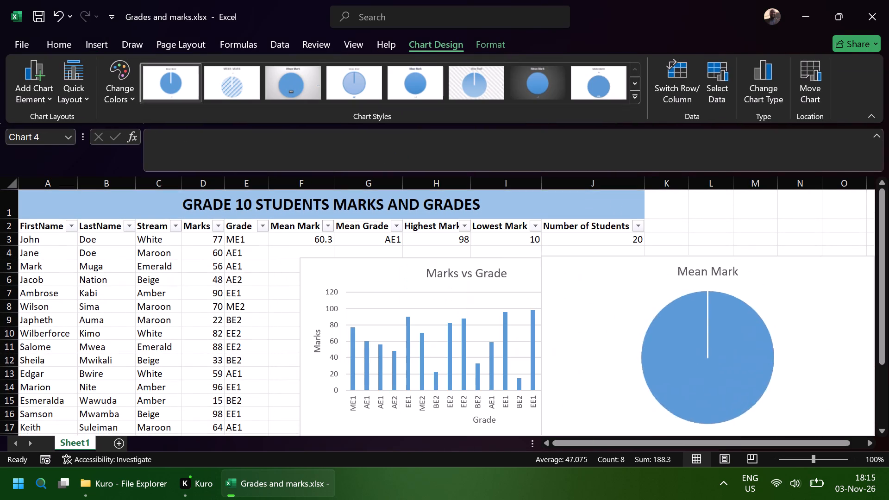
pyautogui.moveTo(793, 277); pyautogui.dragTo(825, 229)
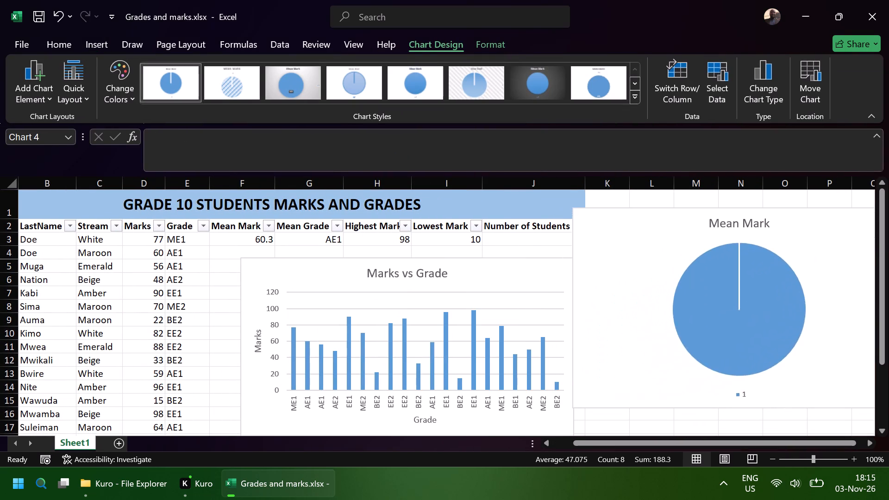
pyautogui.moveTo(825, 229); pyautogui.dragTo(845, 216)
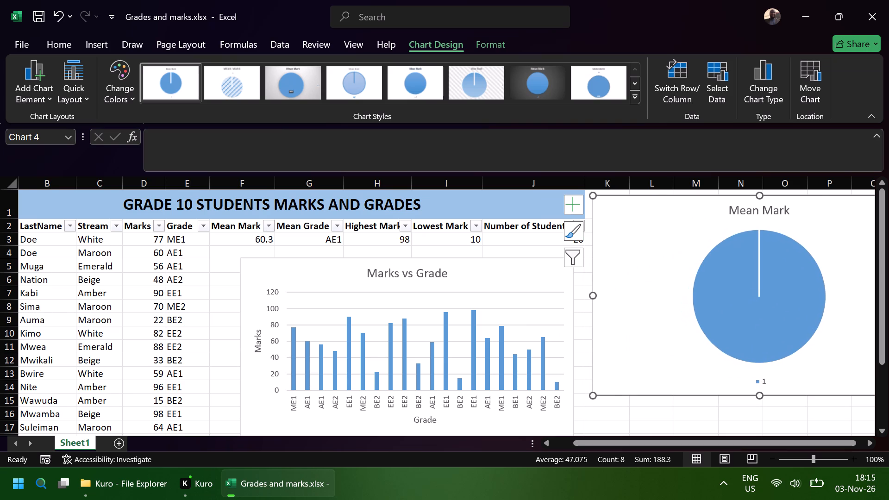
pyautogui.hscroll(-1, 634, 284)
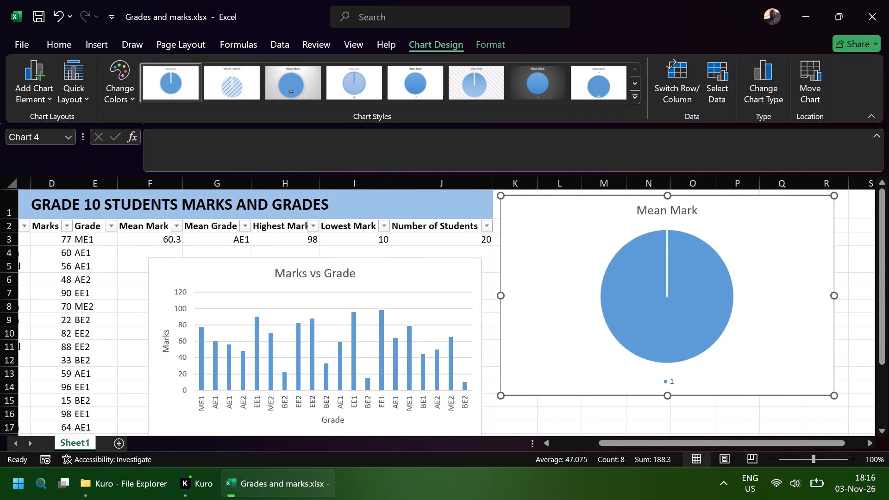
pyautogui.moveTo(586, 207); pyautogui.dragTo(577, 271)
pyautogui.scroll(-1, 607, 220)
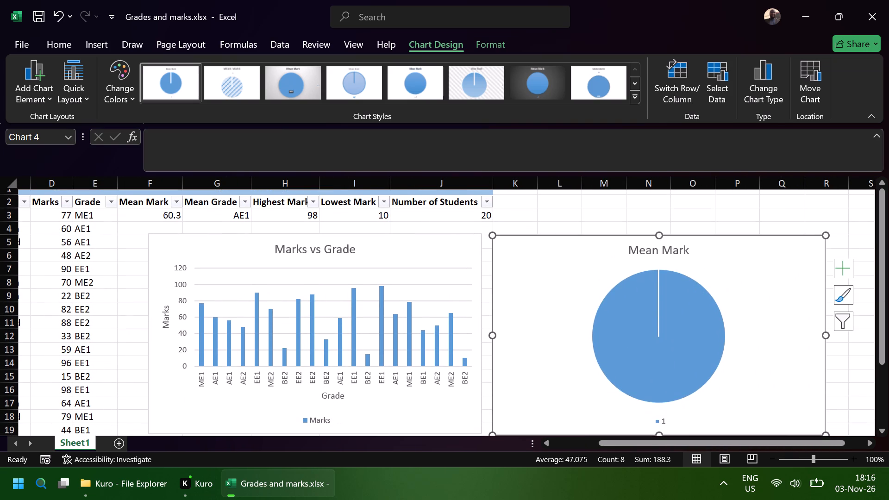
pyautogui.scroll(-2, 607, 220)
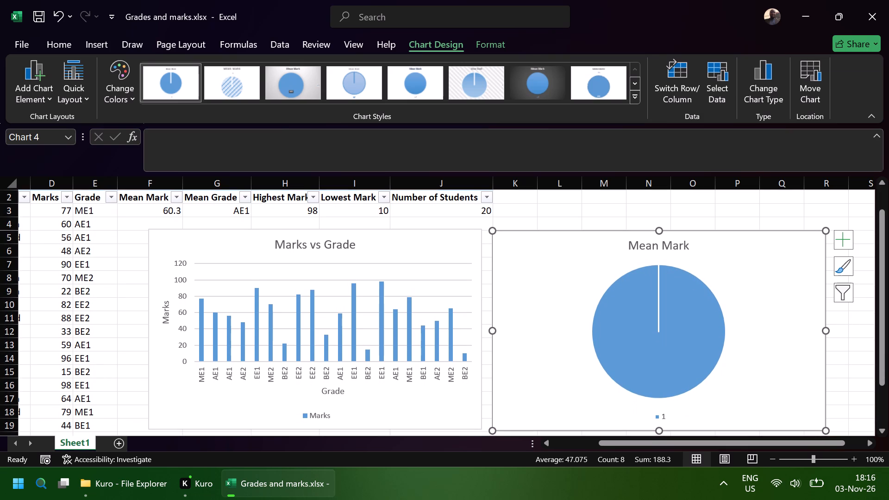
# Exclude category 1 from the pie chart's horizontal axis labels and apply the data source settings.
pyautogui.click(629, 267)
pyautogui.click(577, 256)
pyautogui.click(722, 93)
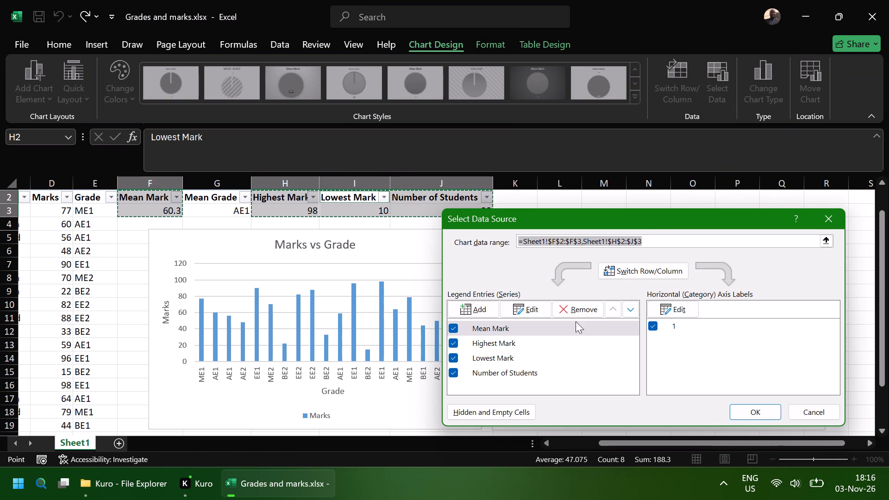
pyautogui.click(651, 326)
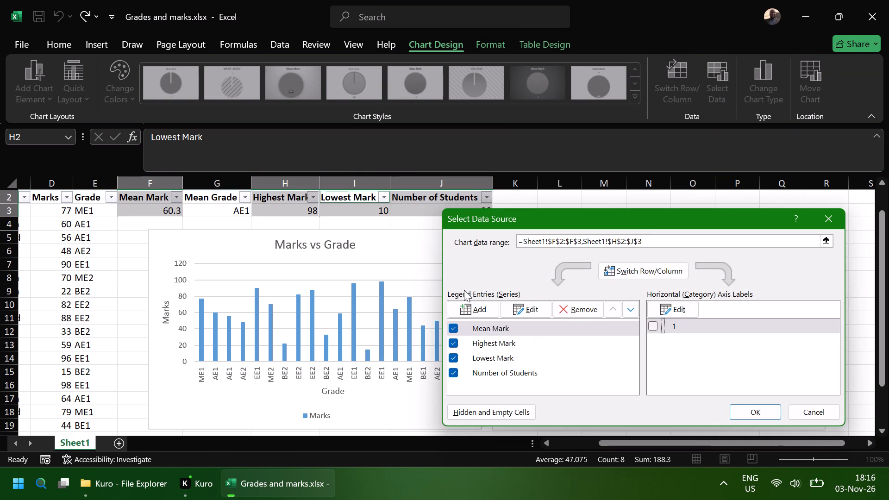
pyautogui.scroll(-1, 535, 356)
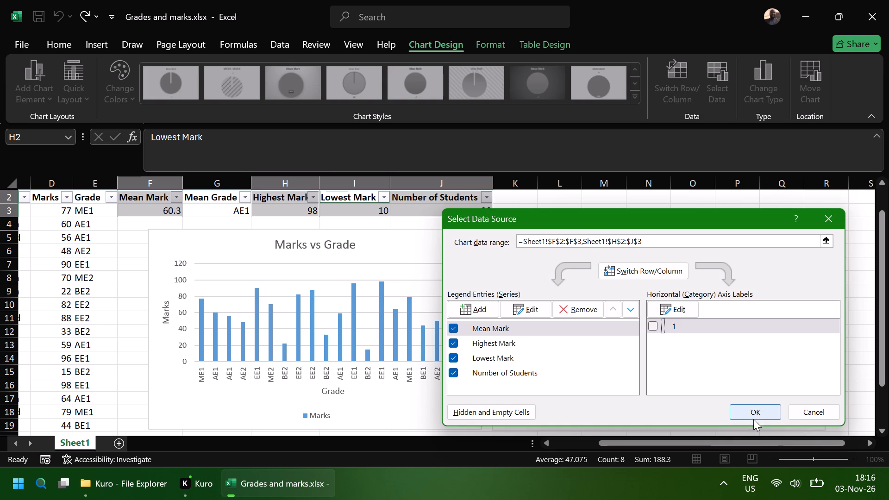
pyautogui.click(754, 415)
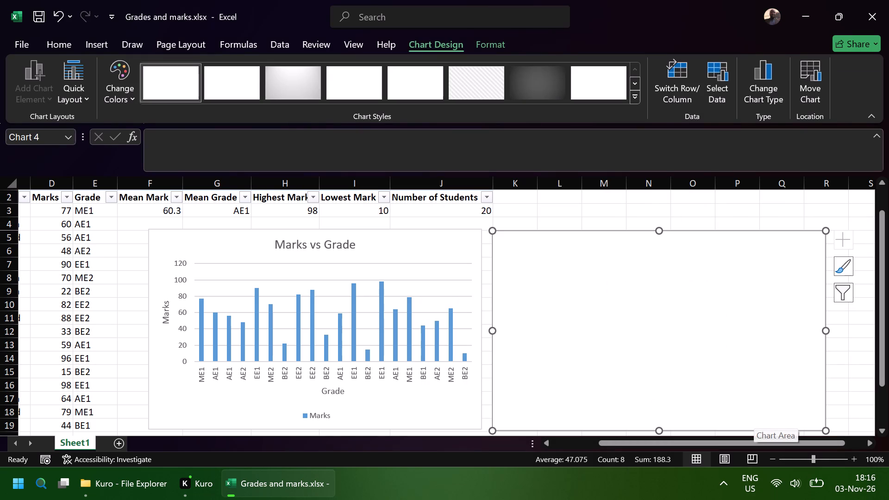
# Remove the Mean Mark, Highest Mark, Lowest Mark and Number of Students series from the pie chart's data source.
pyautogui.click(714, 78)
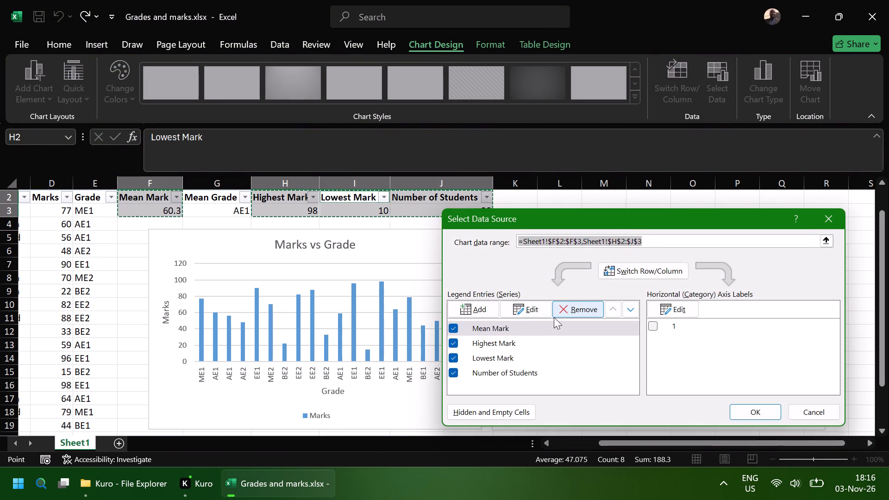
pyautogui.click(568, 308)
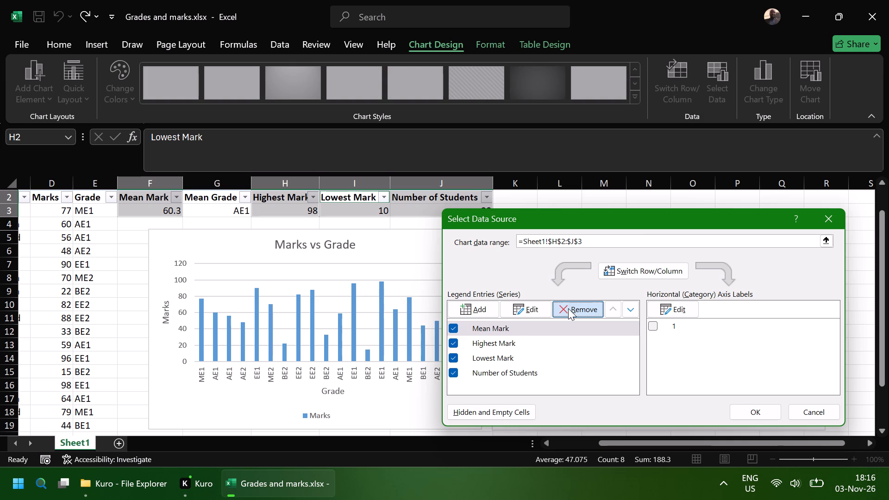
pyautogui.click(568, 308)
pyautogui.click(568, 308)
pyautogui.click(568, 308)
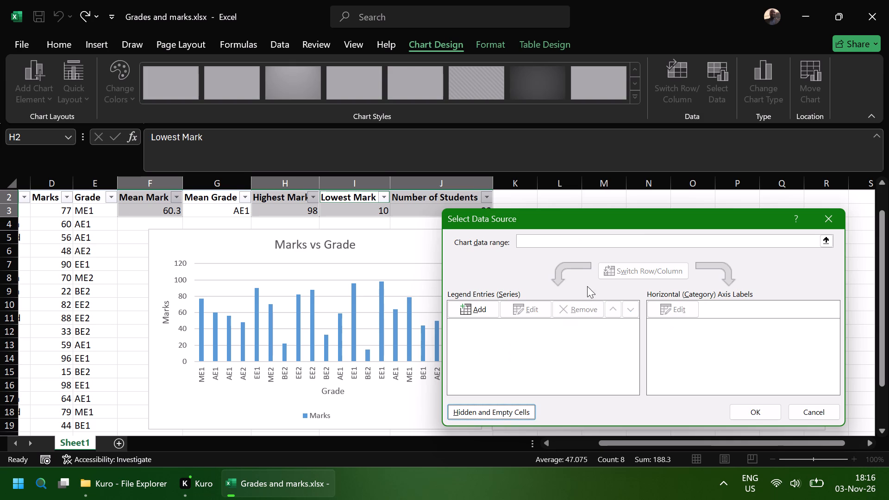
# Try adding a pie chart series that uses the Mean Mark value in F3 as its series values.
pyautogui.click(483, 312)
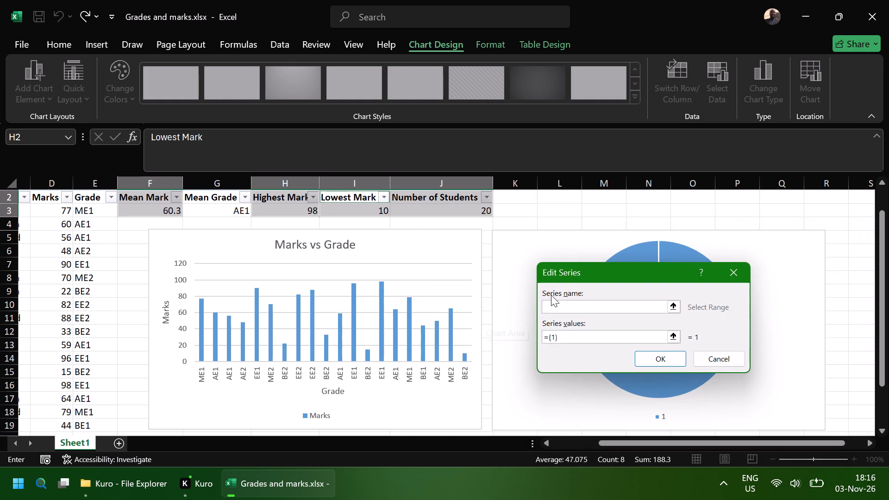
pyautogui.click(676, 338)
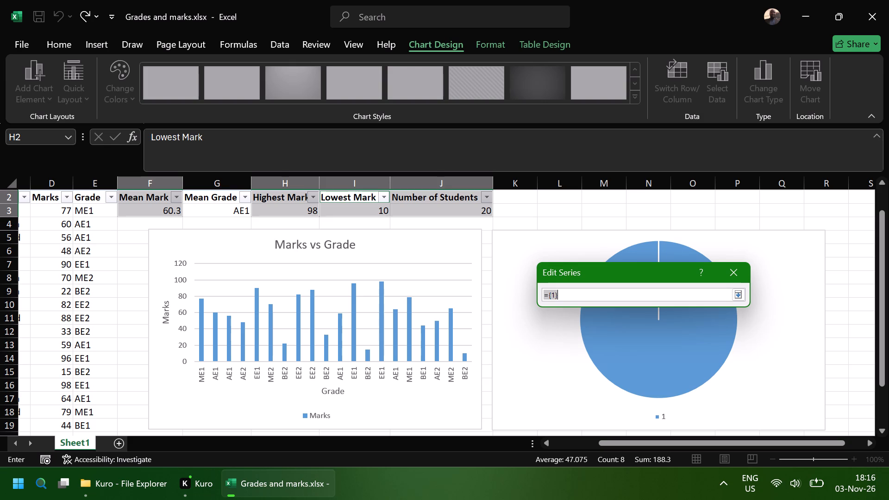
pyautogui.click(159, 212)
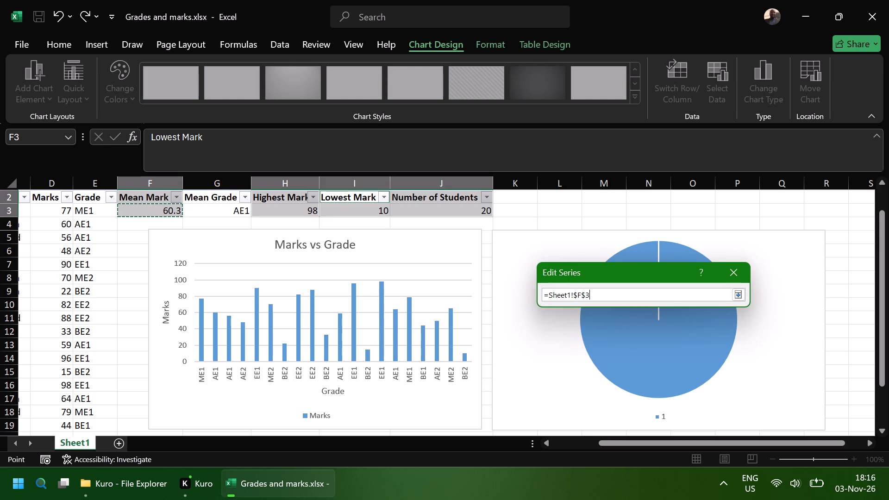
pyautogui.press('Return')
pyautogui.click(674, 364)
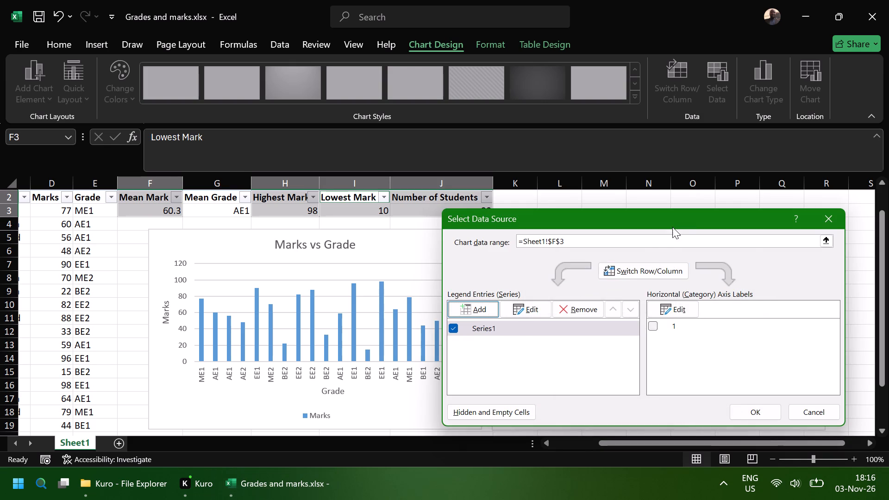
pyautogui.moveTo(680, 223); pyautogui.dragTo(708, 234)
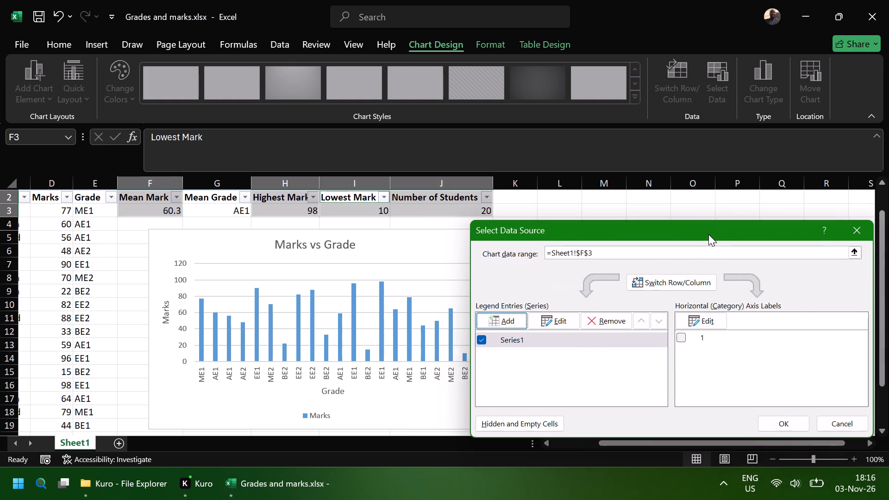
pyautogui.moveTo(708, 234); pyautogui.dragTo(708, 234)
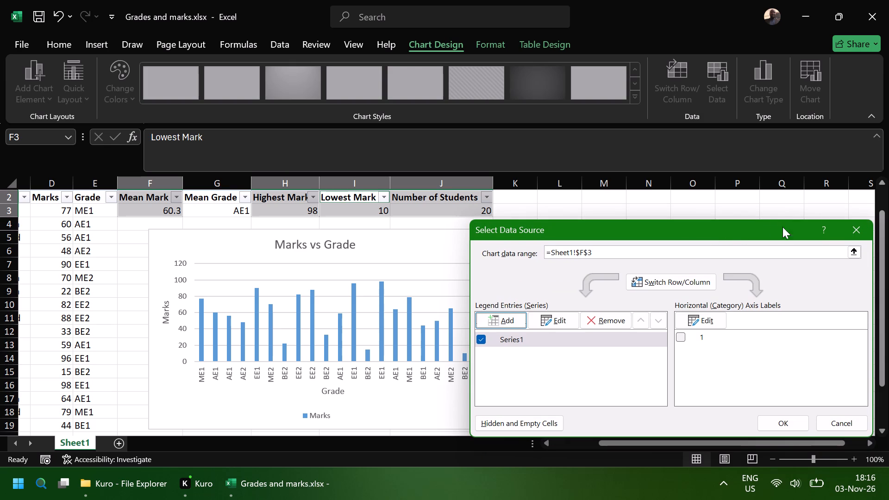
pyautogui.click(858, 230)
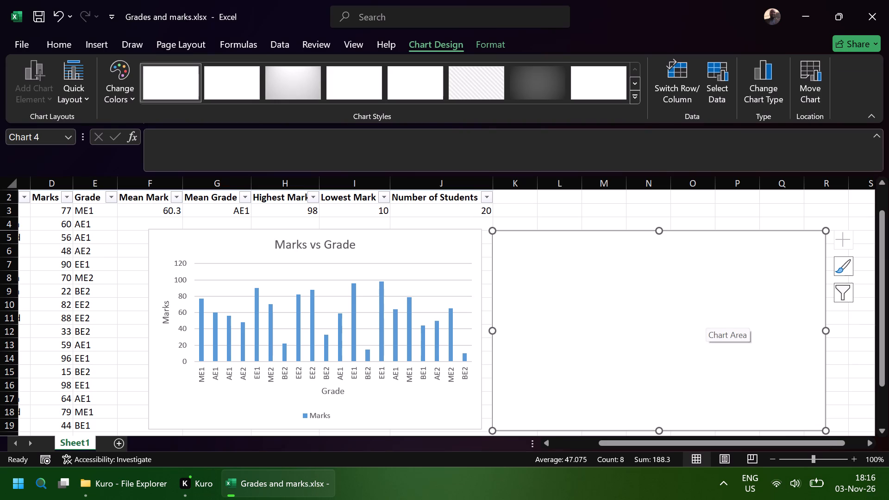
# Delete the emptied pie chart beside the Marks vs Grade chart.
pyautogui.click(706, 314)
pyautogui.press('BackSpace')
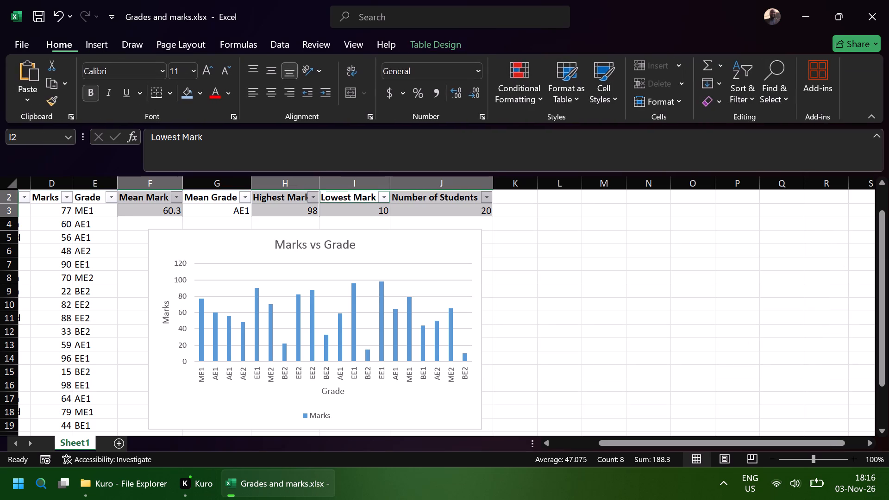
pyautogui.click(549, 230)
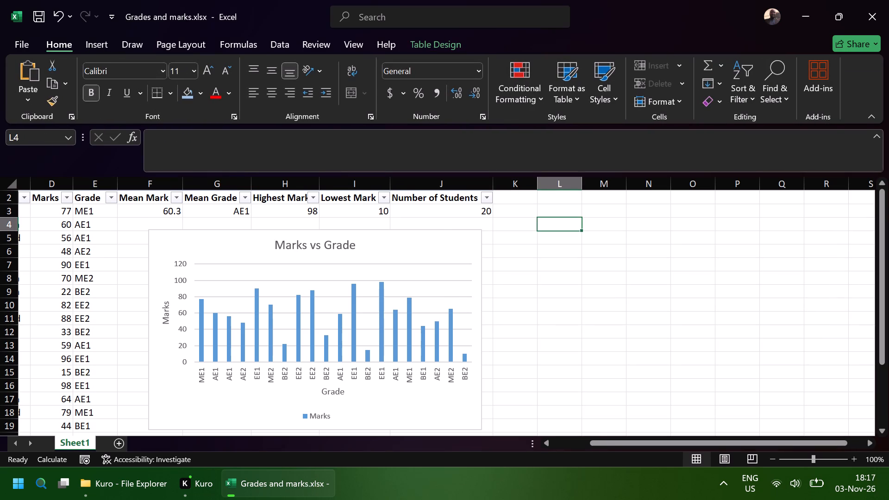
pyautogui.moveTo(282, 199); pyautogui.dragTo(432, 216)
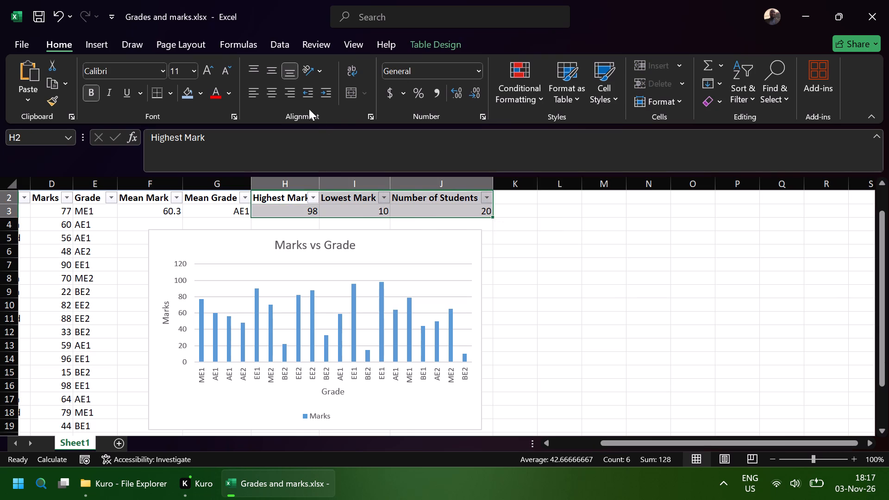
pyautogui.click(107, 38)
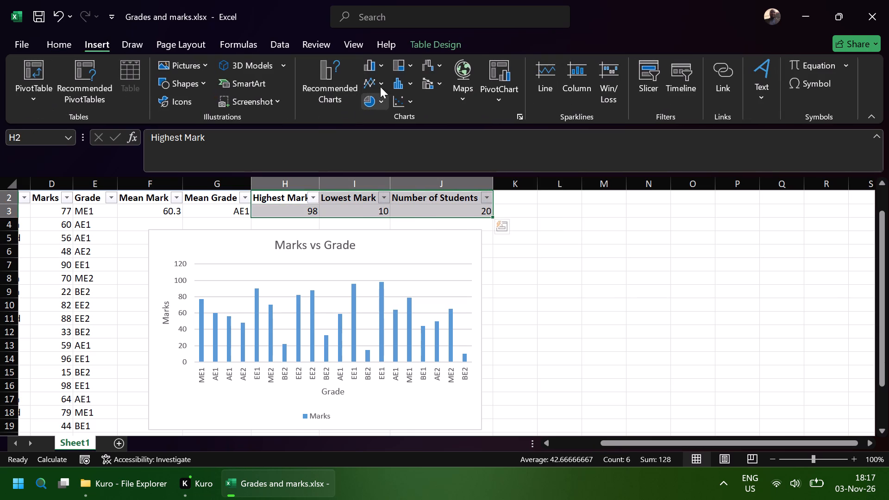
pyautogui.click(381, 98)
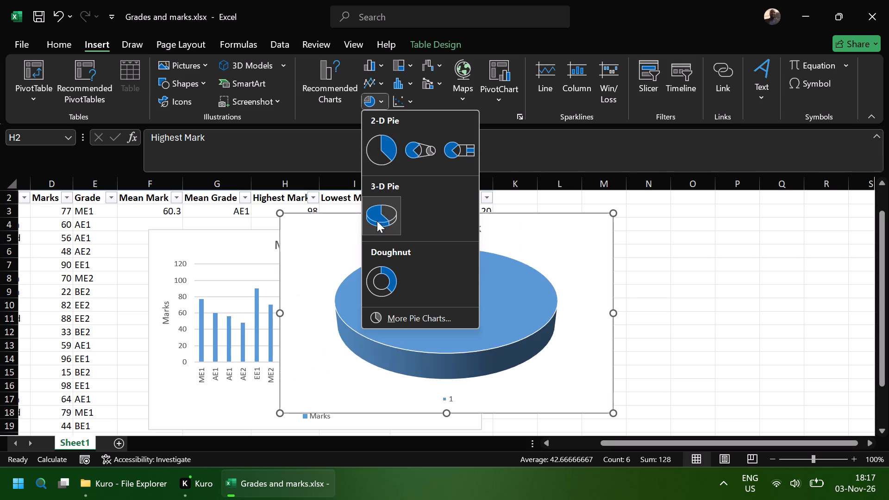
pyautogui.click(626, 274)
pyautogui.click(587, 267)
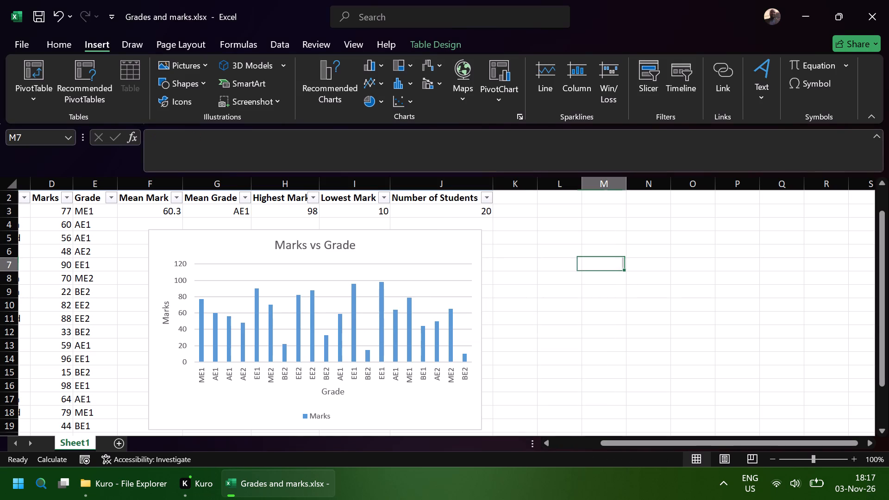
# Add the column header "Name of Student with EE1" in K2, directly after Number of Students.
pyautogui.hscroll(4, 587, 267)
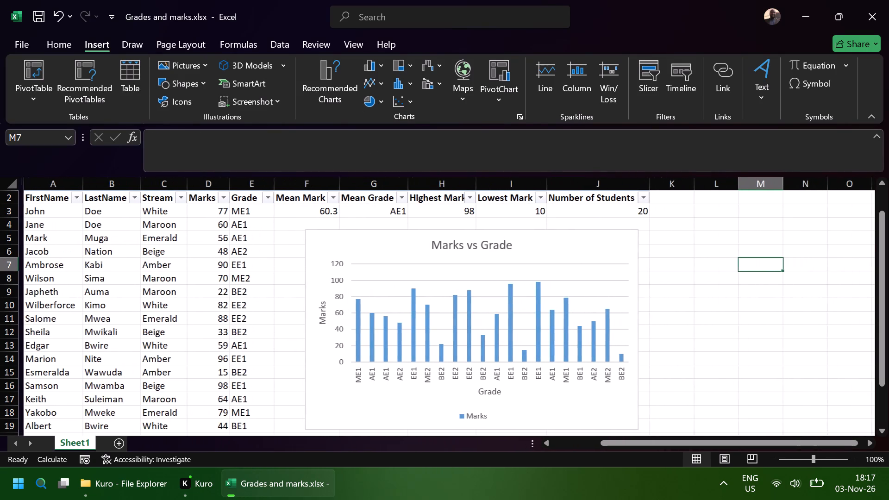
pyautogui.scroll(2, 587, 267)
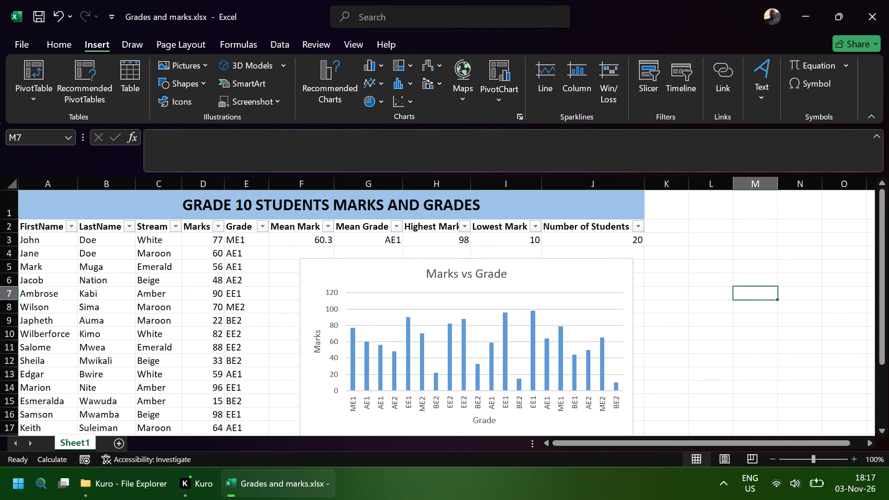
pyautogui.click(723, 250)
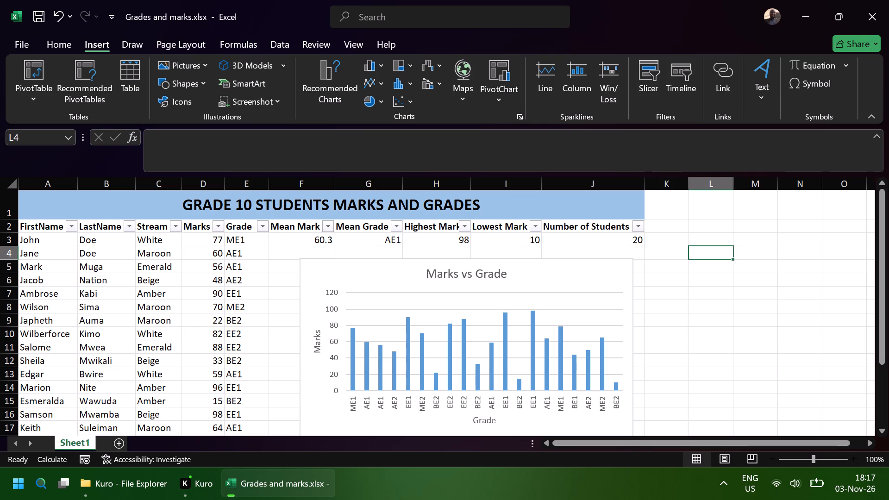
pyautogui.click(675, 225)
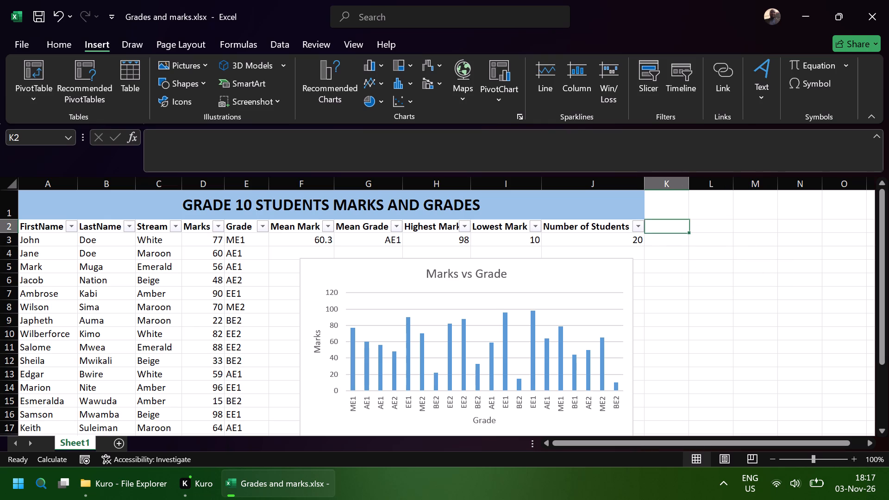
pyautogui.write('Name')
pyautogui.press('space')
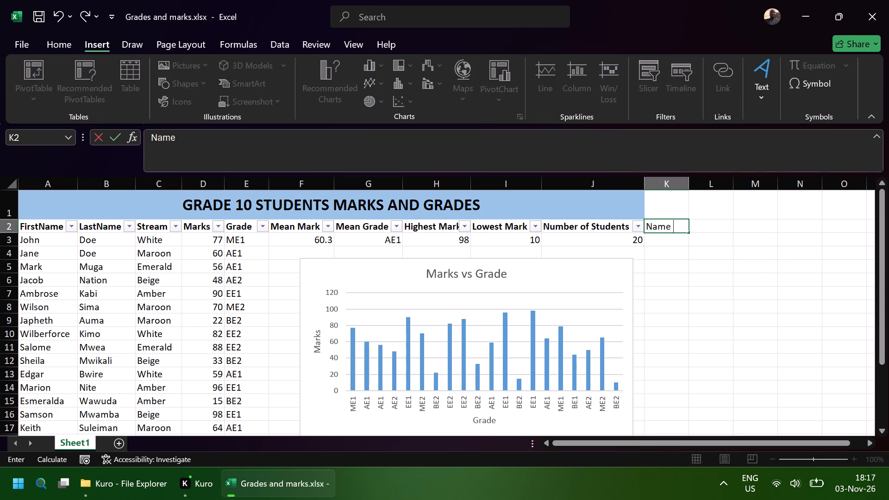
pyautogui.press('p')
pyautogui.press('BackSpace')
pyautogui.write('of')
pyautogui.press('space')
pyautogui.write('Student')
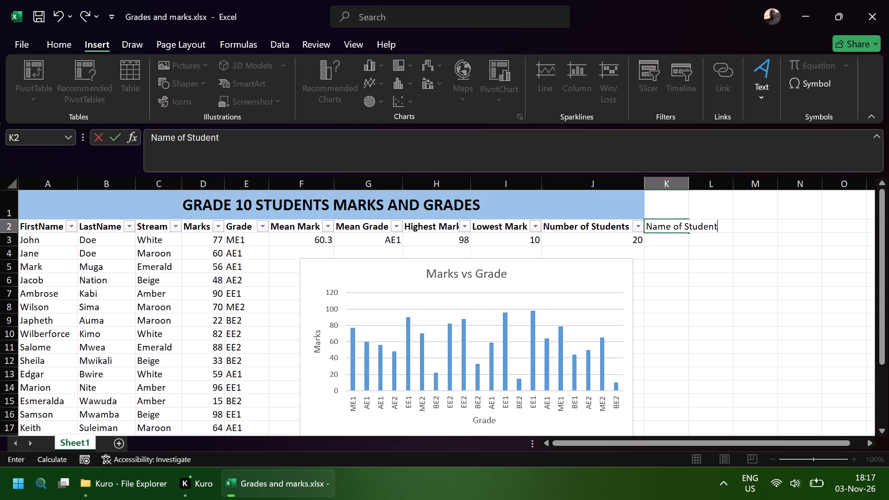
pyautogui.press('space')
pyautogui.write('with')
pyautogui.press('space')
pyautogui.write('EE')
pyautogui.hotkey('shift', '!')
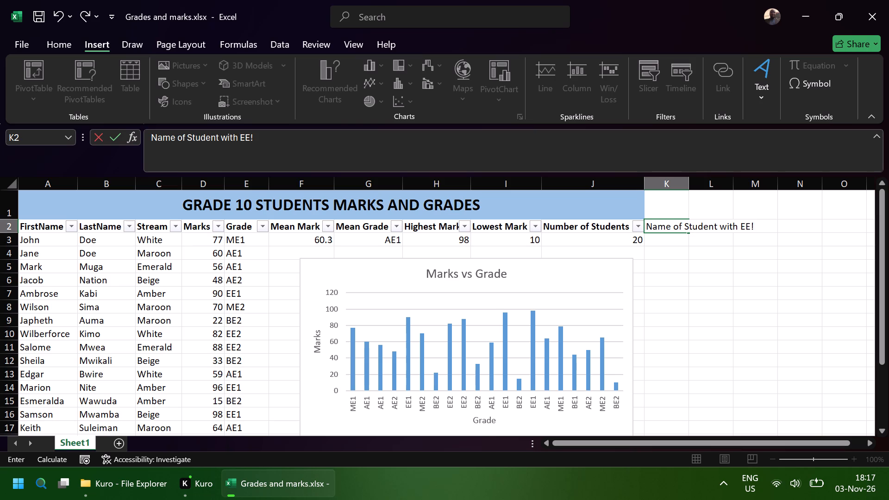
pyautogui.press('BackSpace')
pyautogui.press('1')
pyautogui.click(739, 279)
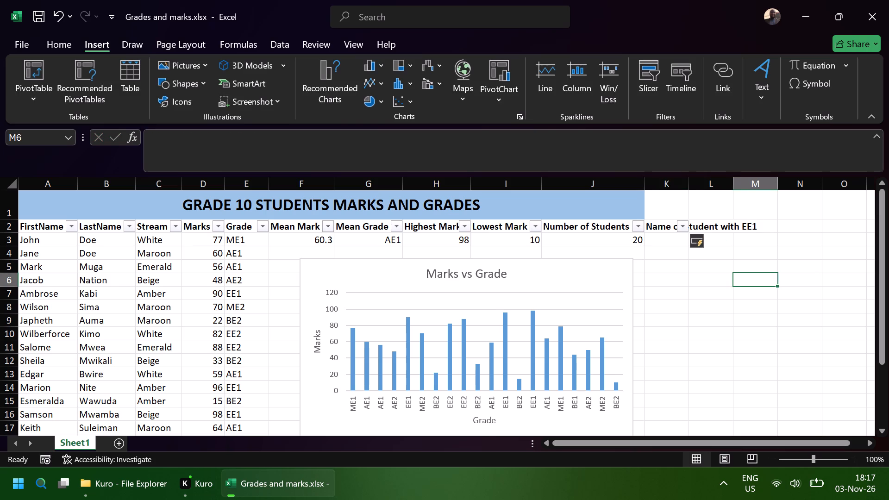
# Autofit column K's width to its new header.
pyautogui.doubleClick(691, 189)
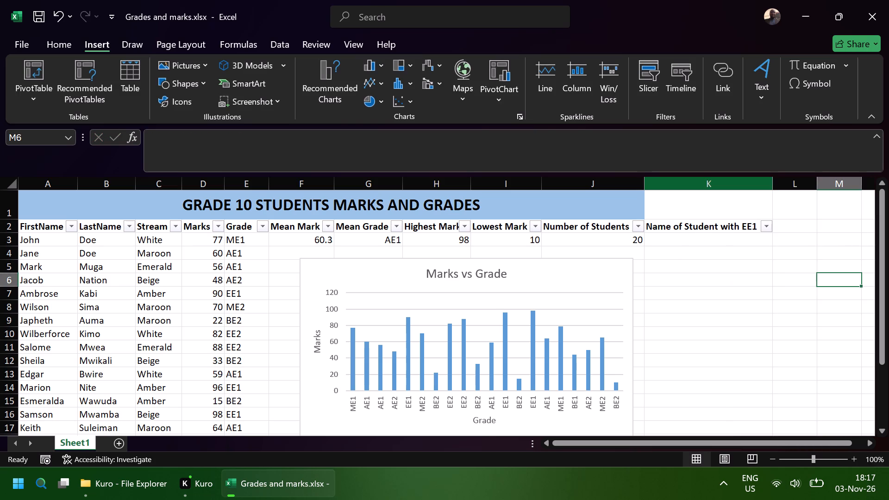
# Extend the merged, centred title GRADE 10 STUDENTS MARKS AND GRADES across to column K.
pyautogui.moveTo(633, 205); pyautogui.dragTo(686, 211)
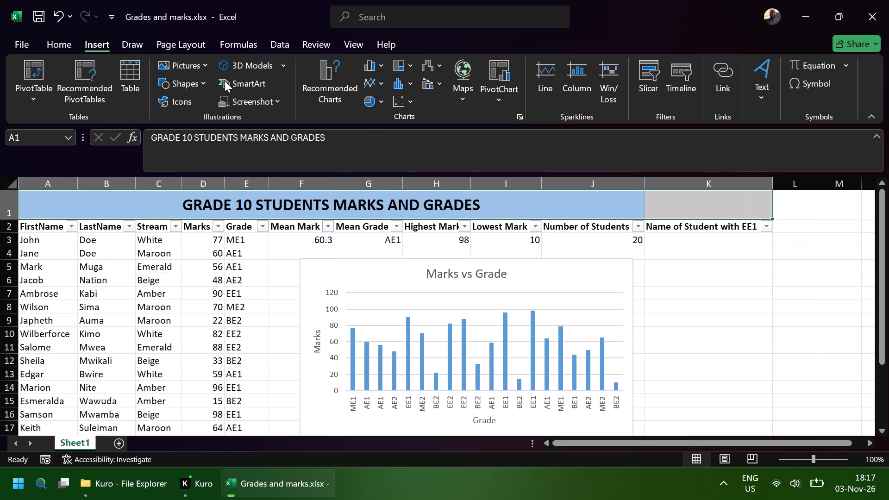
pyautogui.click(73, 43)
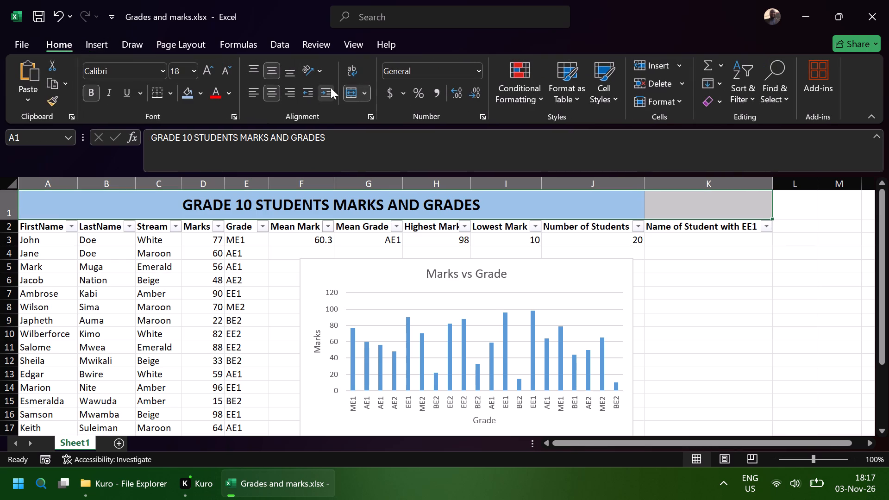
pyautogui.click(347, 96)
pyautogui.click(347, 96)
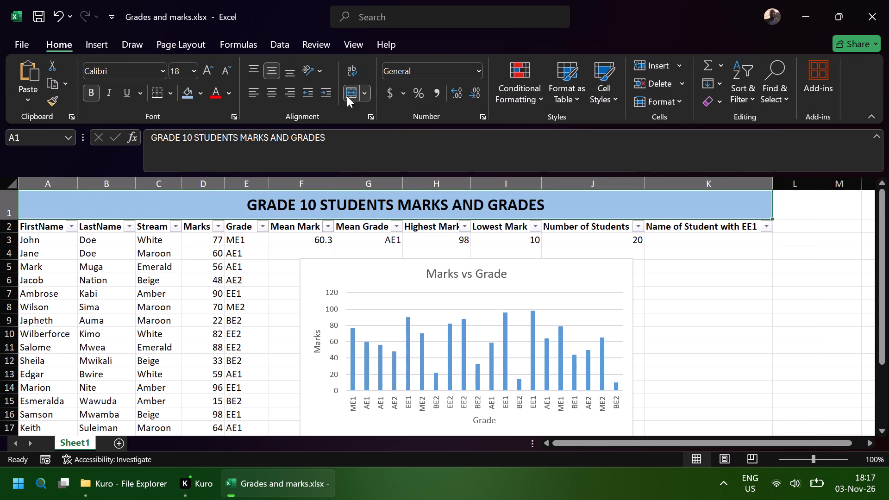
pyautogui.click(748, 324)
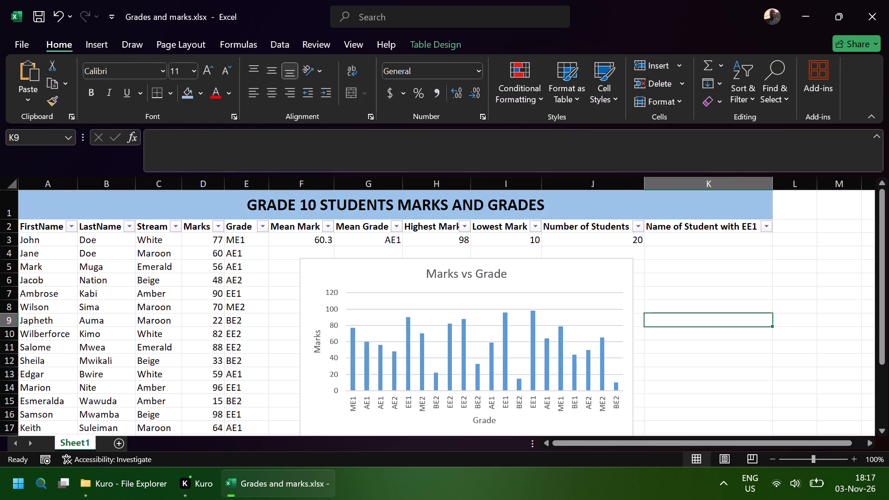
# Begin a VLOOKUP formula in K3 with the FirstName through Grade columns of all student rows as the lookup value.
pyautogui.click(687, 240)
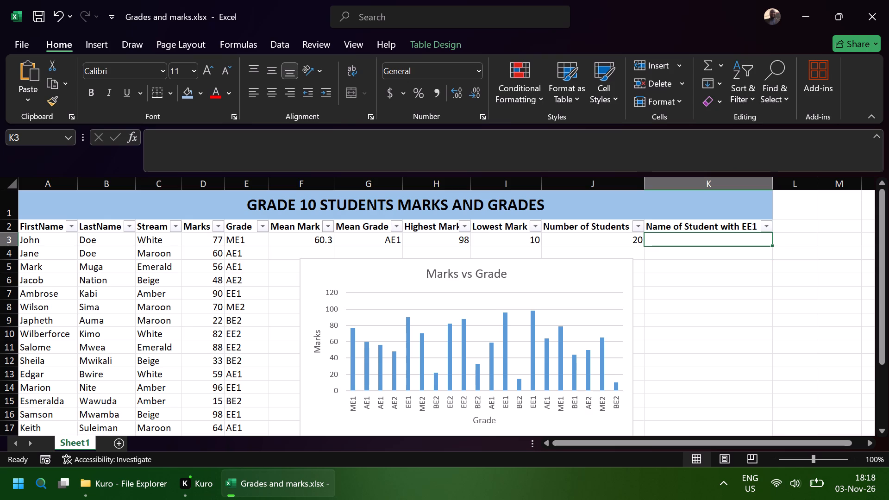
pyautogui.press('=')
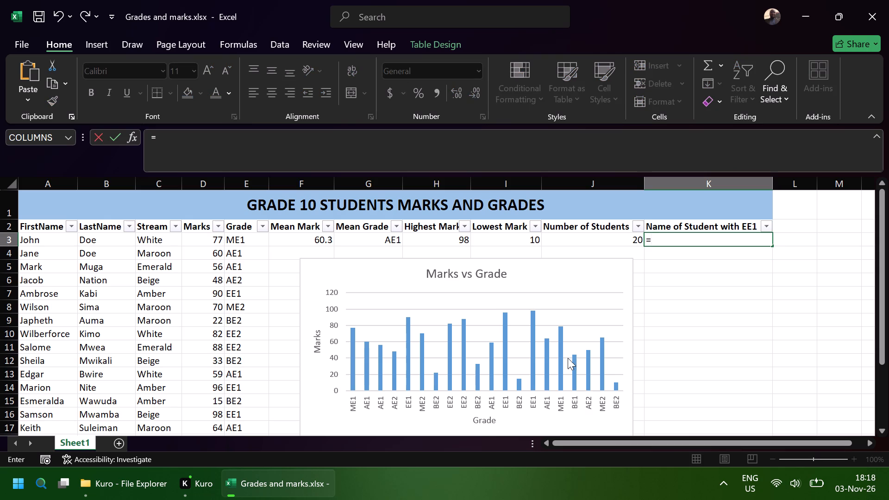
pyautogui.write('vloo')
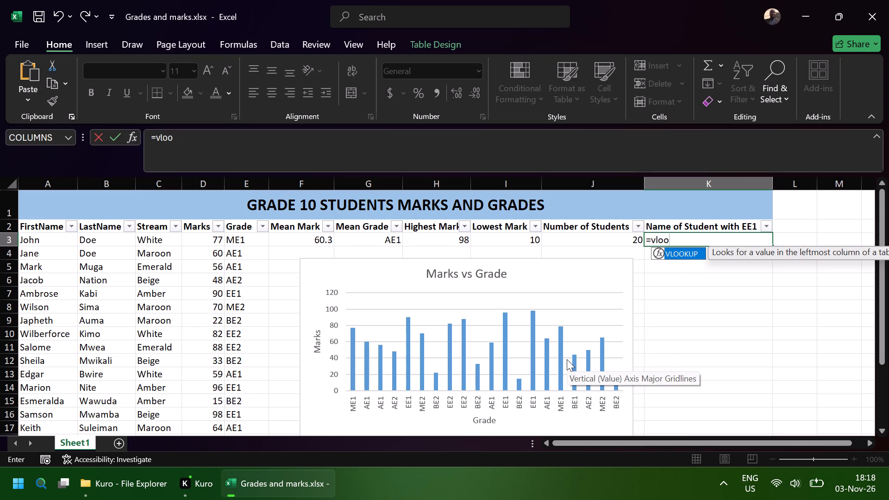
pyautogui.press('k')
pyautogui.write('up')
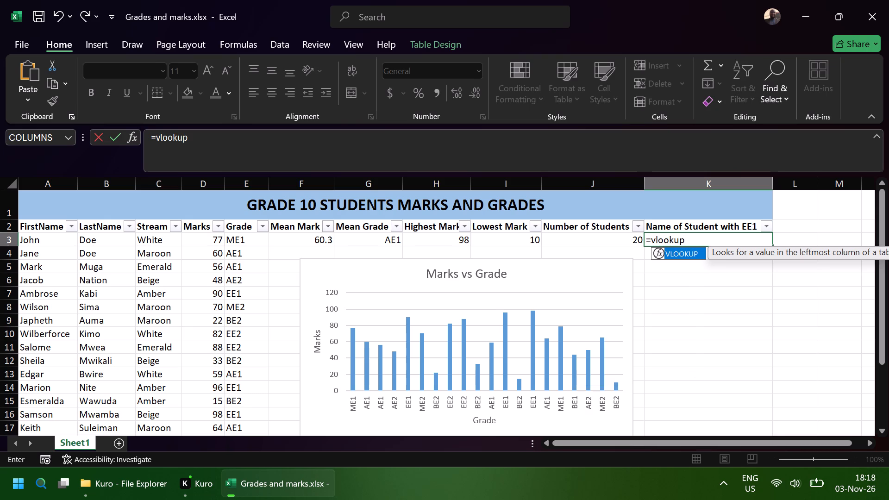
pyautogui.hotkey('shift', '(')
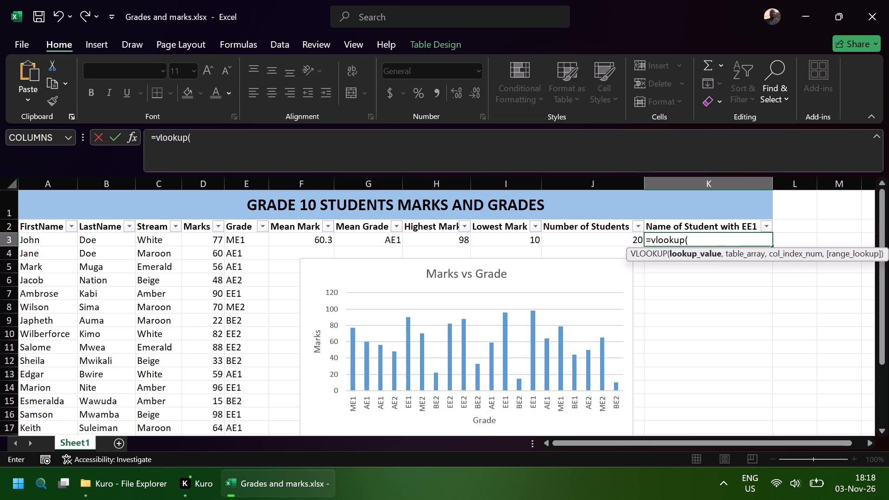
pyautogui.click(38, 240)
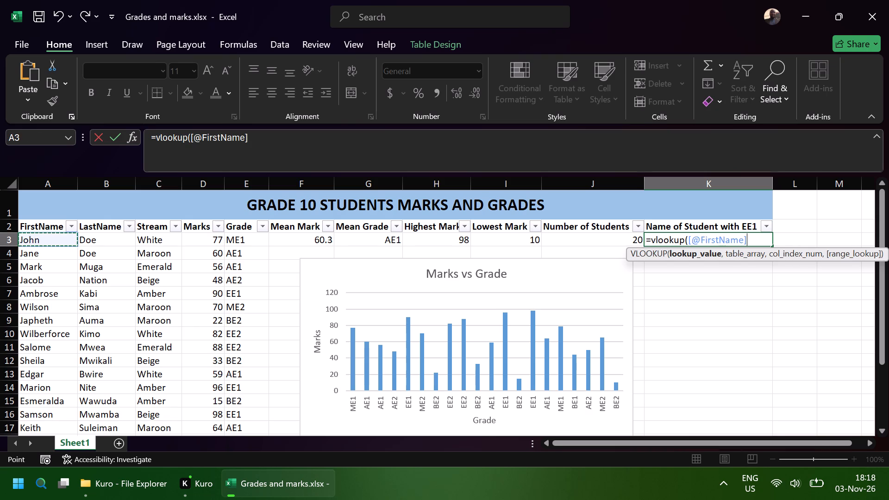
pyautogui.moveTo(58, 242); pyautogui.dragTo(76, 241)
pyautogui.moveTo(76, 241); pyautogui.dragTo(88, 241)
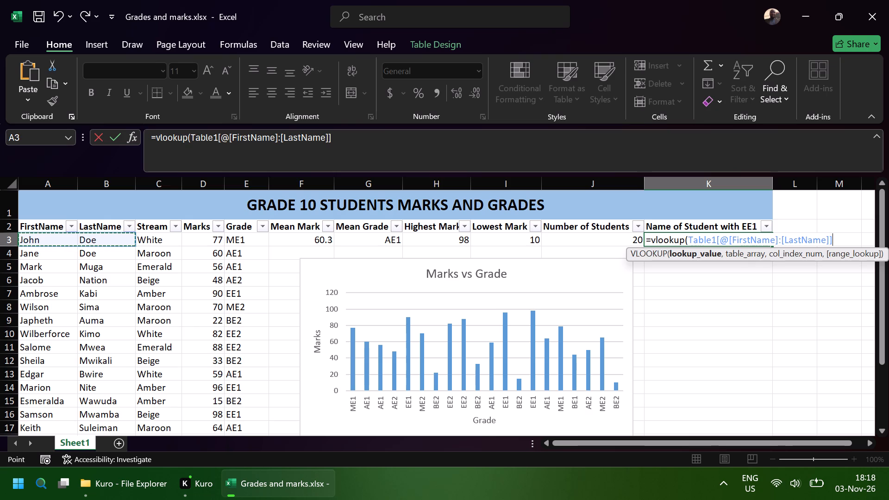
pyautogui.moveTo(29, 225); pyautogui.dragTo(60, 249)
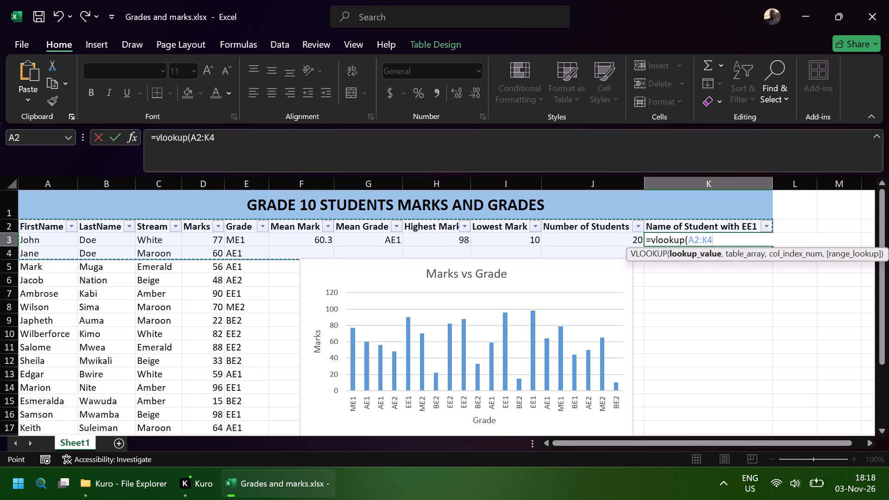
pyautogui.moveTo(35, 239); pyautogui.dragTo(142, 373)
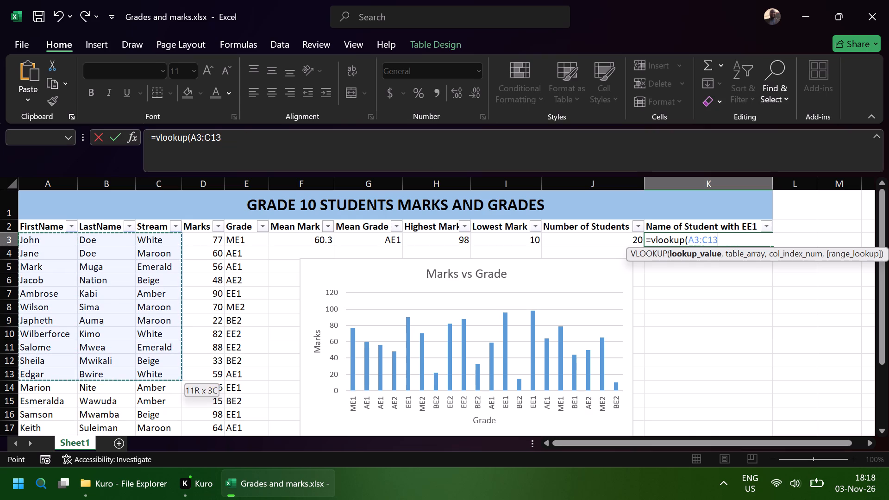
pyautogui.moveTo(142, 373); pyautogui.dragTo(141, 463)
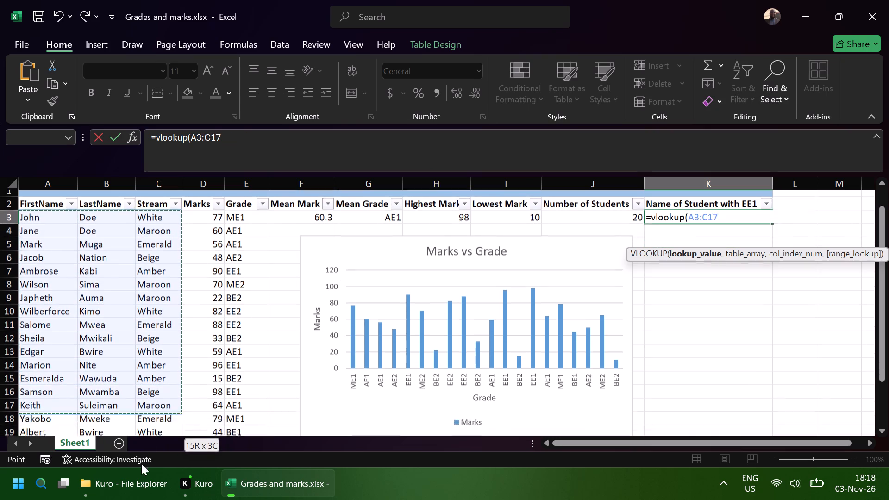
pyautogui.moveTo(141, 463); pyautogui.dragTo(108, 390)
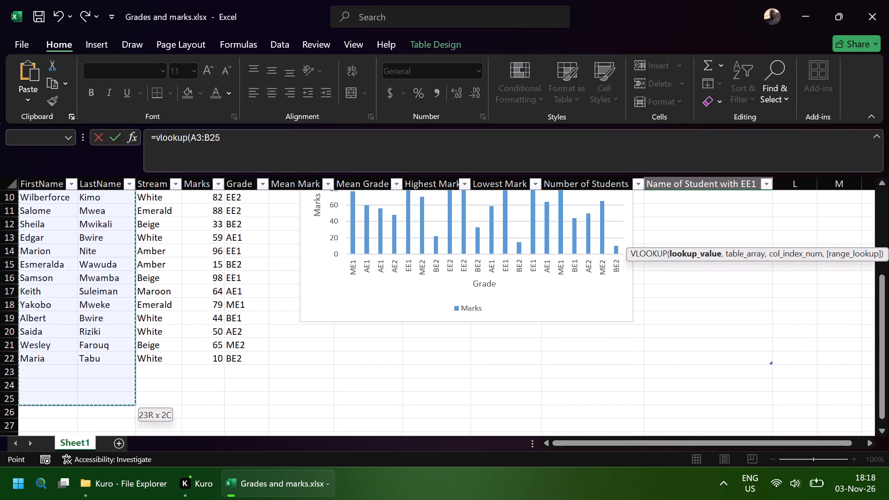
pyautogui.moveTo(108, 390); pyautogui.dragTo(112, 357)
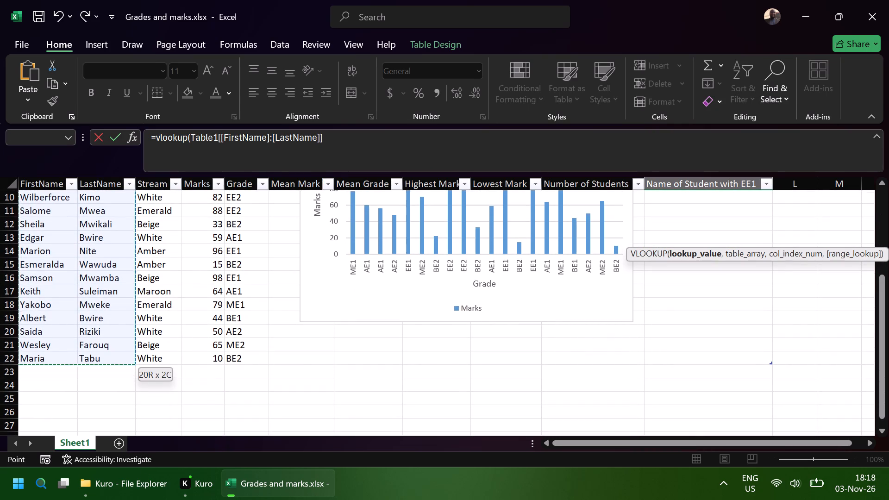
pyautogui.moveTo(112, 357); pyautogui.dragTo(232, 364)
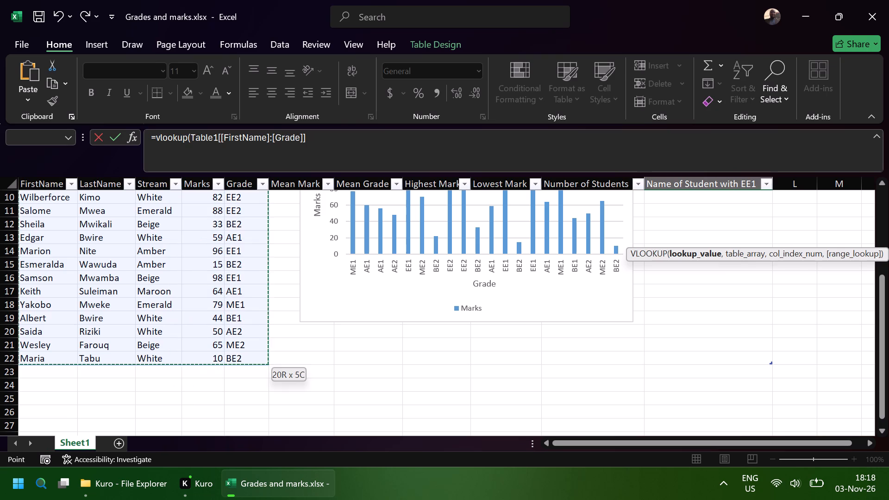
pyautogui.moveTo(232, 364); pyautogui.dragTo(236, 359)
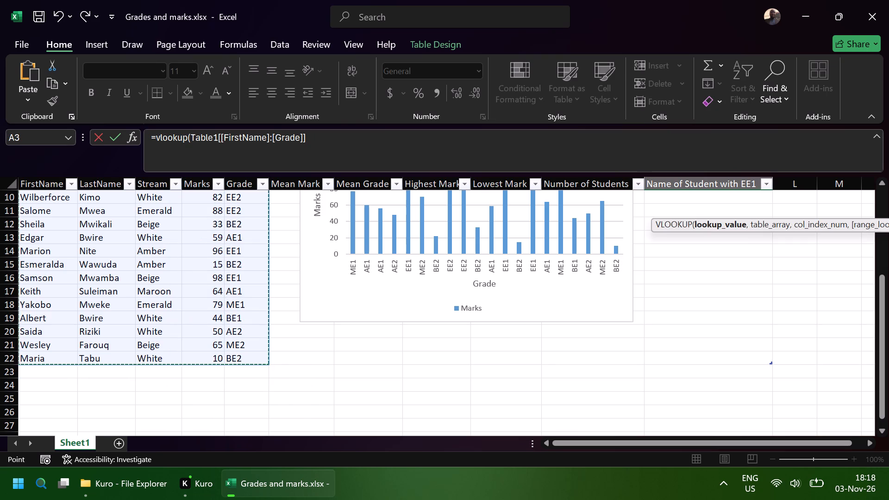
pyautogui.scroll(2, 477, 349)
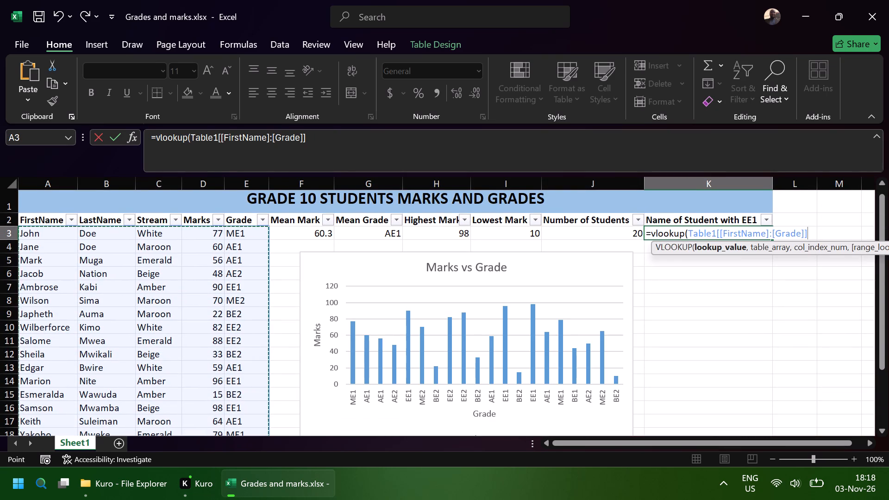
# Add the array constant {1,2} as the VLOOKUP formula's table array argument.
pyautogui.press(',')
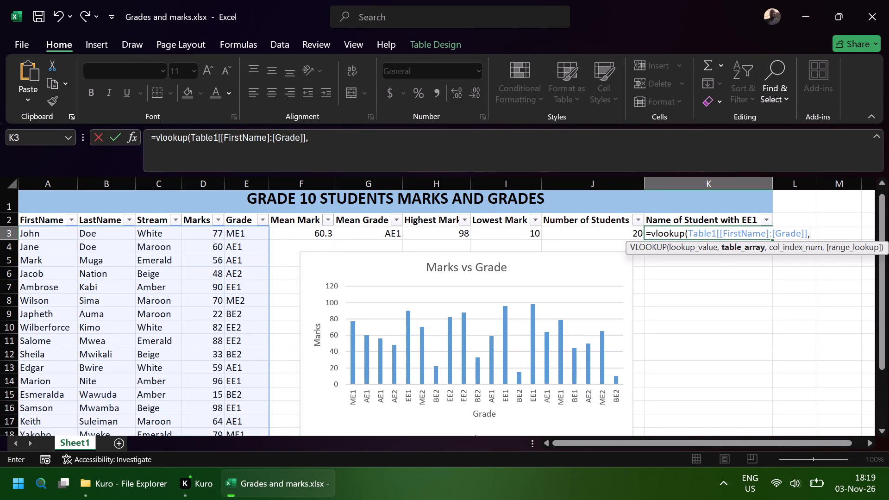
pyautogui.press('1')
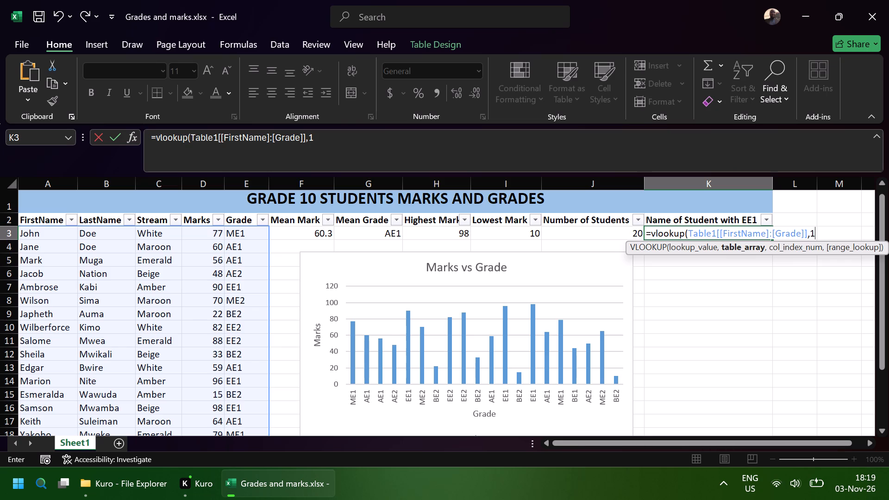
pyautogui.write(',2')
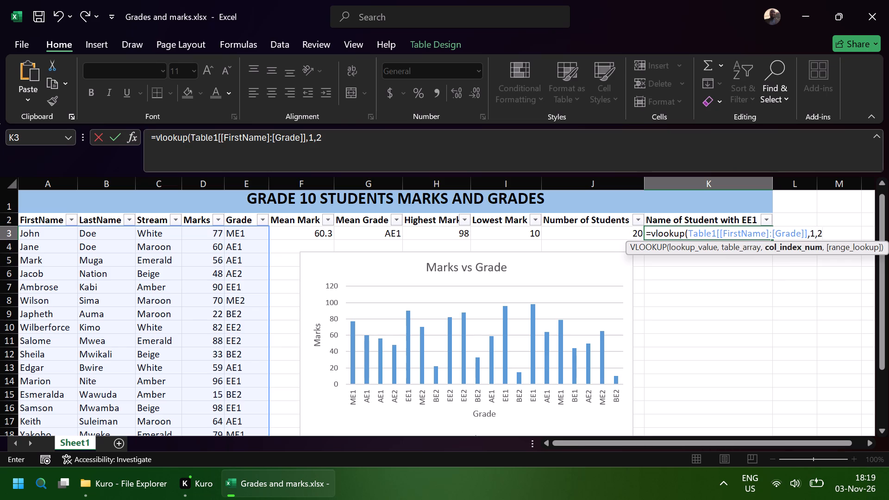
pyautogui.hotkey('shift', '}')
pyautogui.press('Left')
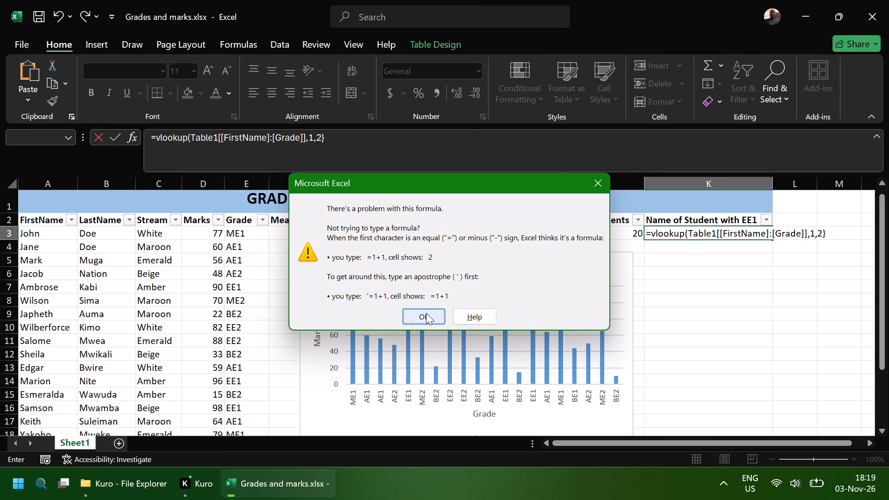
pyautogui.click(426, 313)
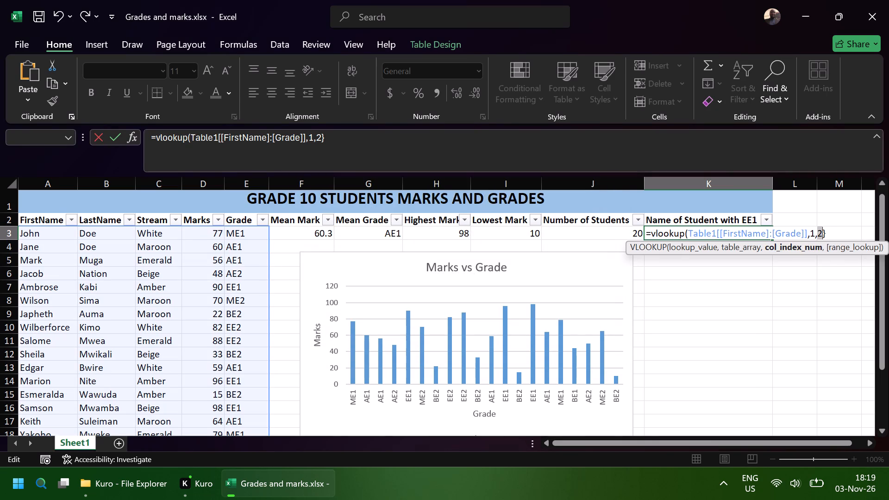
pyautogui.click(808, 233)
pyautogui.press('Right')
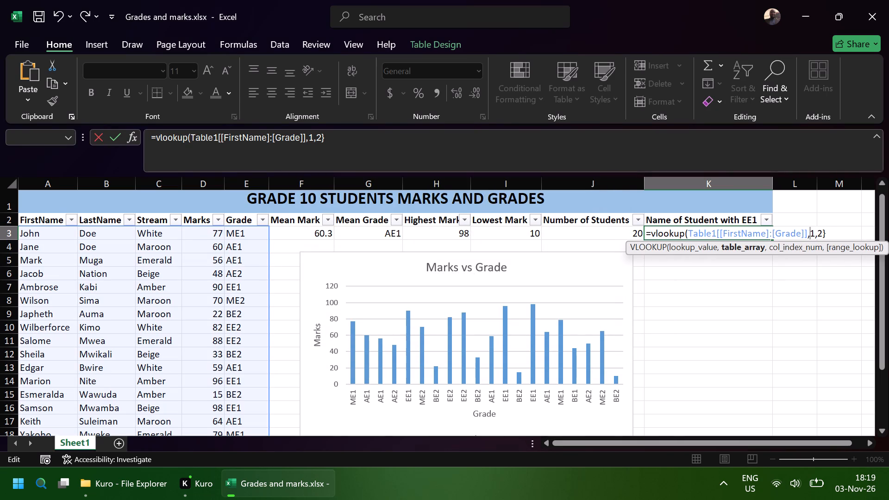
pyautogui.hotkey('shift', '{')
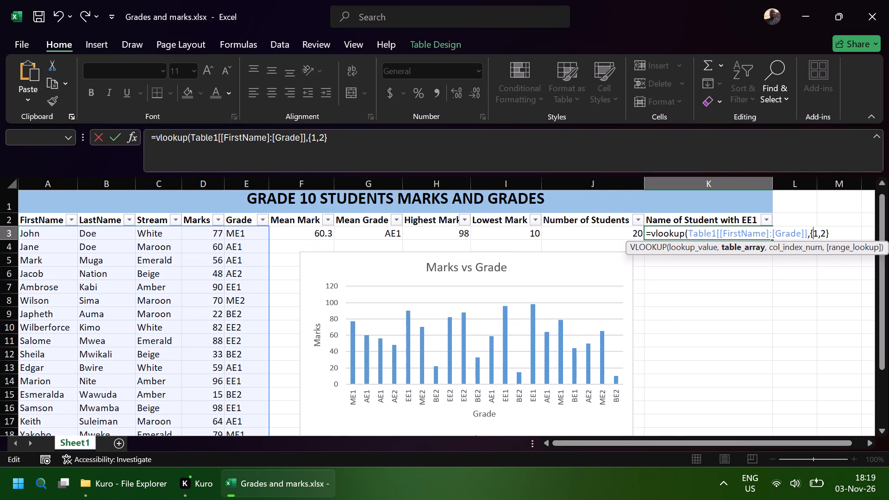
pyautogui.click(839, 233)
# Complete the VLOOKUP with the FirstName and LastName columns of all student rows as the column index argument, and enter the formula.
pyautogui.press(',')
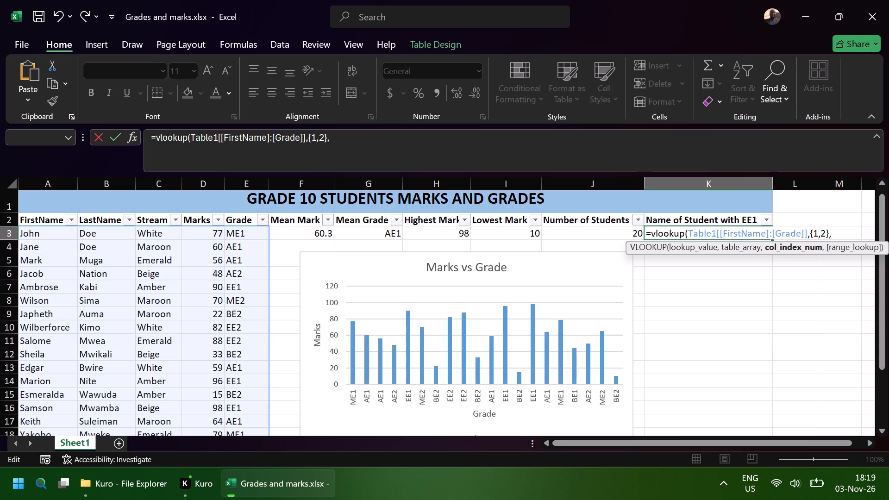
pyautogui.moveTo(33, 231); pyautogui.dragTo(36, 262)
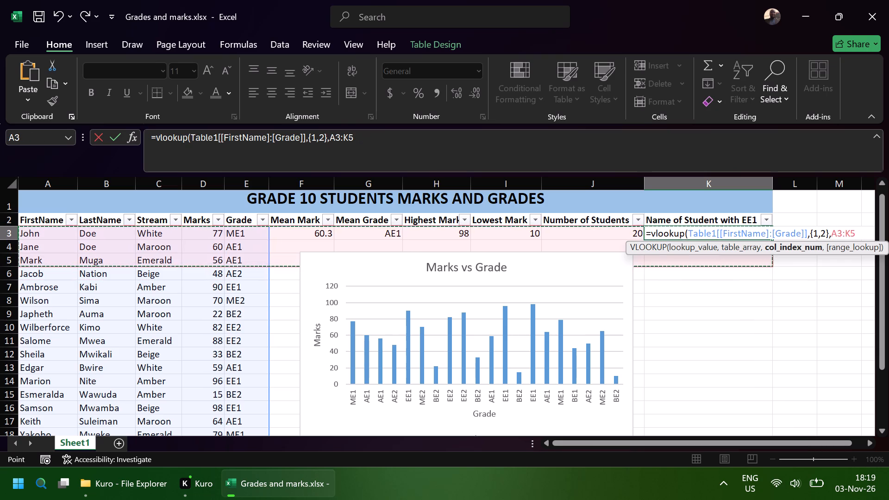
pyautogui.moveTo(32, 236); pyautogui.dragTo(35, 242)
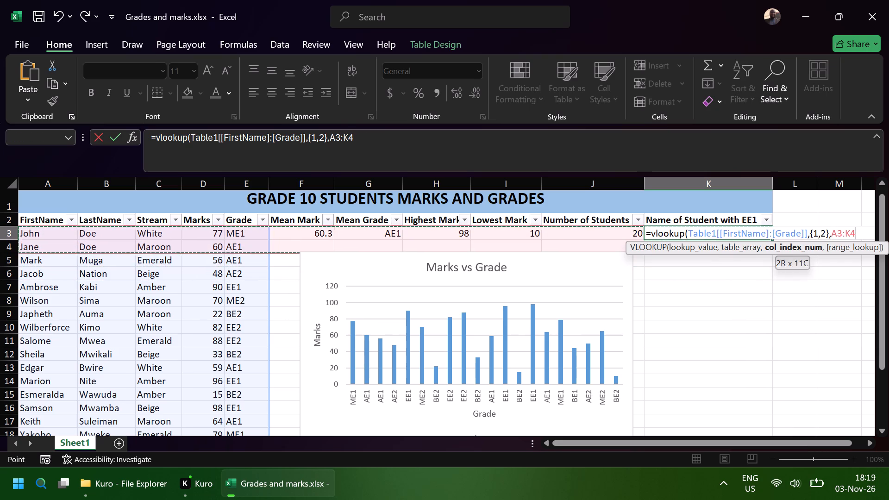
pyautogui.moveTo(35, 242); pyautogui.dragTo(36, 242)
pyautogui.click(36, 230)
pyautogui.moveTo(36, 230); pyautogui.dragTo(40, 309)
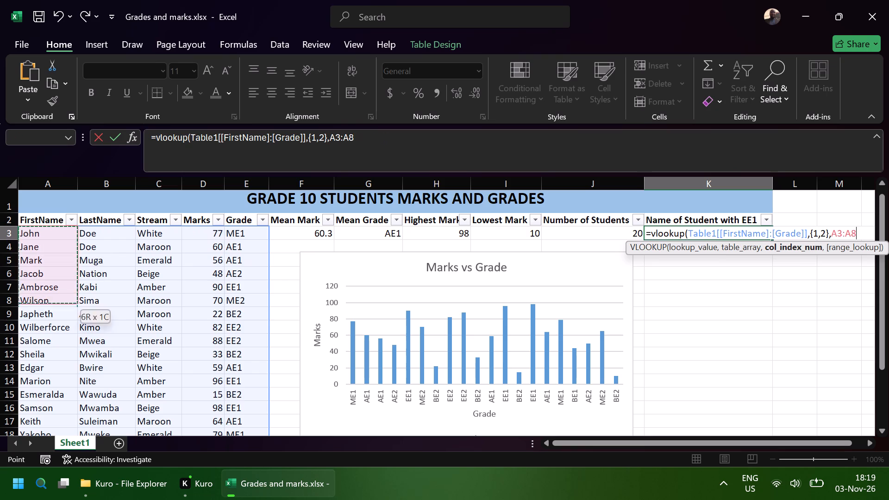
pyautogui.moveTo(40, 309); pyautogui.dragTo(91, 444)
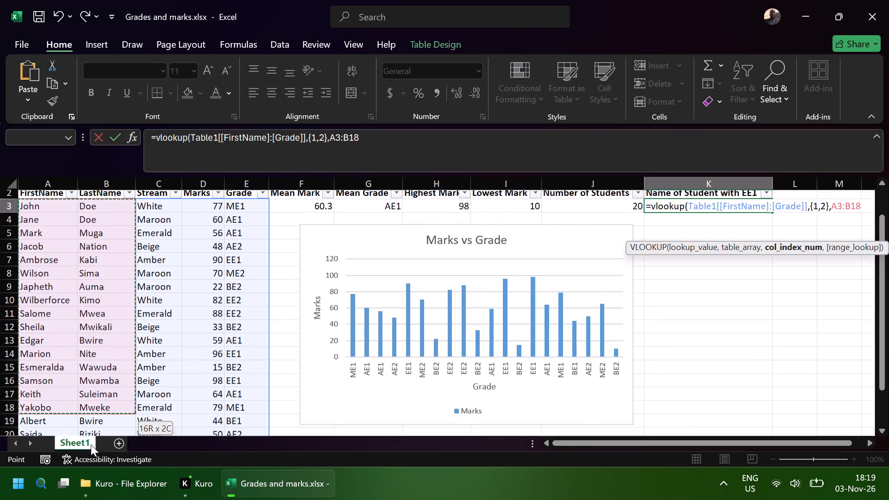
pyautogui.moveTo(91, 444); pyautogui.dragTo(91, 410)
pyautogui.hotkey('shift', ')')
pyautogui.press('Return')
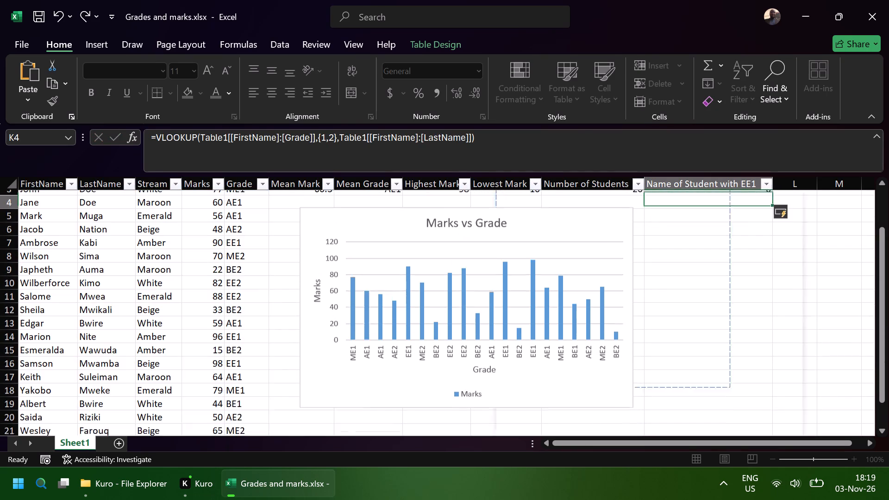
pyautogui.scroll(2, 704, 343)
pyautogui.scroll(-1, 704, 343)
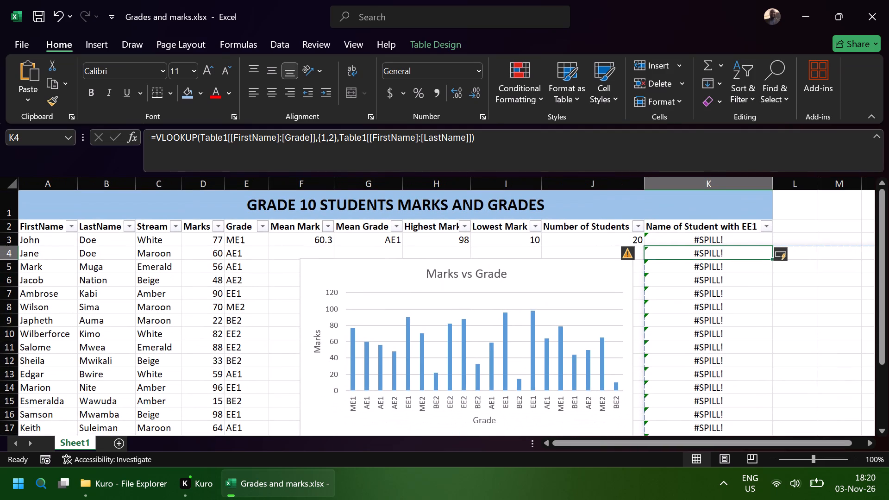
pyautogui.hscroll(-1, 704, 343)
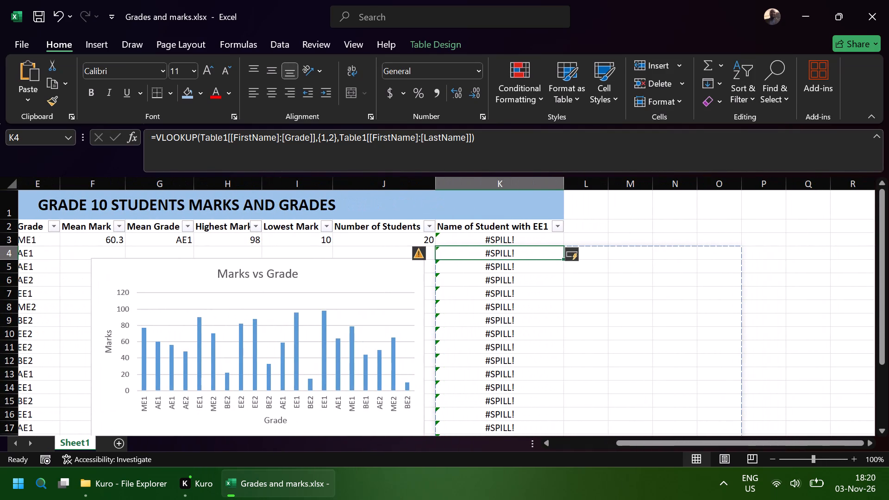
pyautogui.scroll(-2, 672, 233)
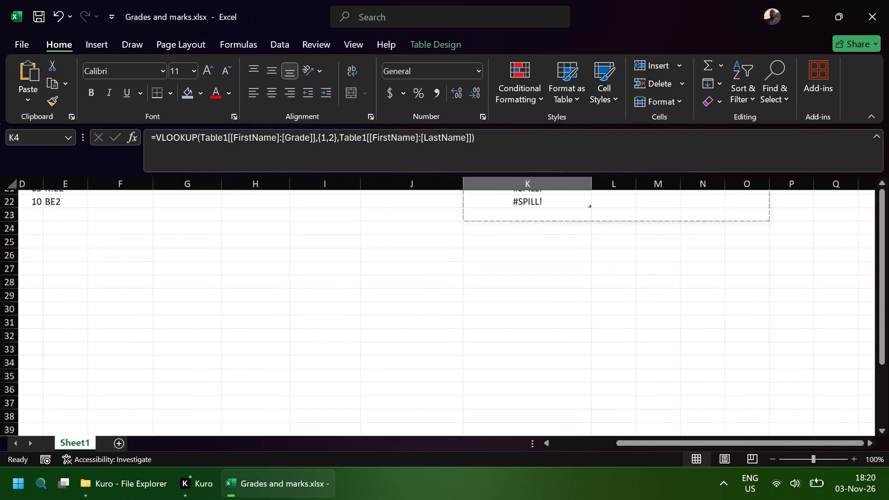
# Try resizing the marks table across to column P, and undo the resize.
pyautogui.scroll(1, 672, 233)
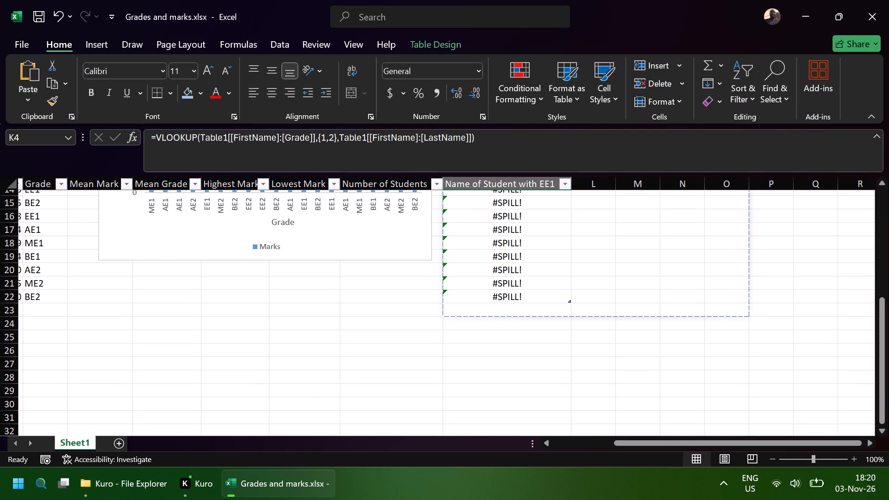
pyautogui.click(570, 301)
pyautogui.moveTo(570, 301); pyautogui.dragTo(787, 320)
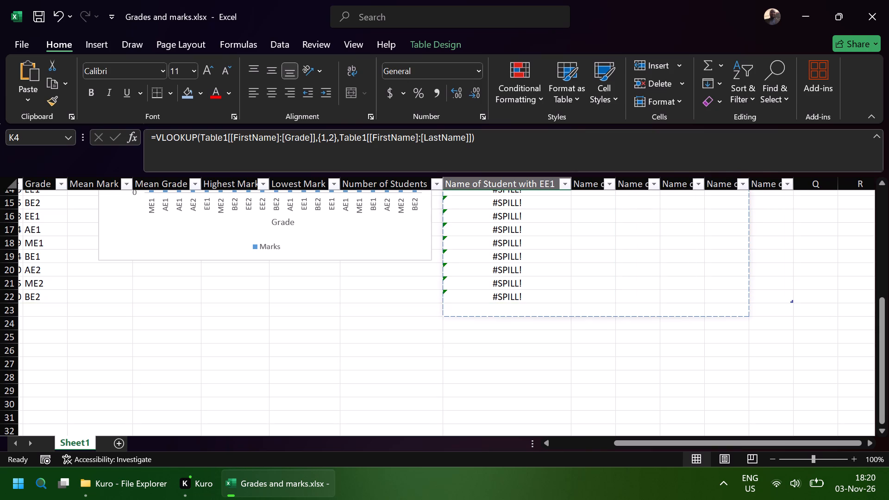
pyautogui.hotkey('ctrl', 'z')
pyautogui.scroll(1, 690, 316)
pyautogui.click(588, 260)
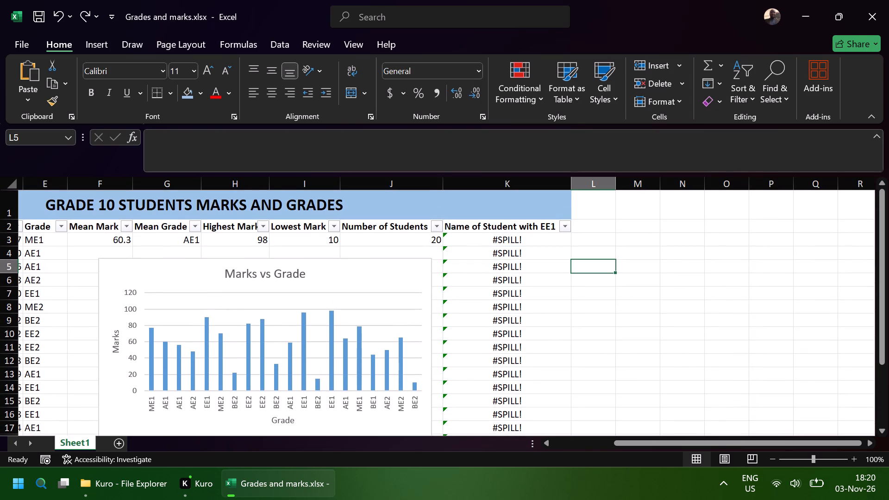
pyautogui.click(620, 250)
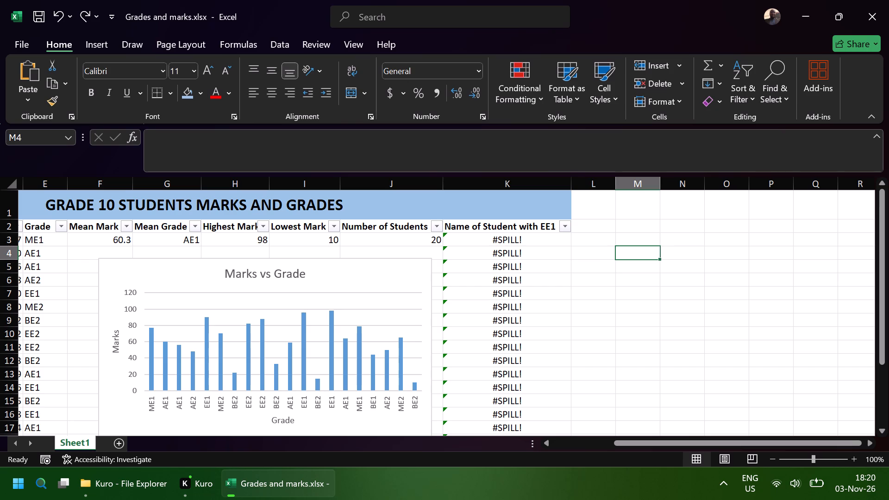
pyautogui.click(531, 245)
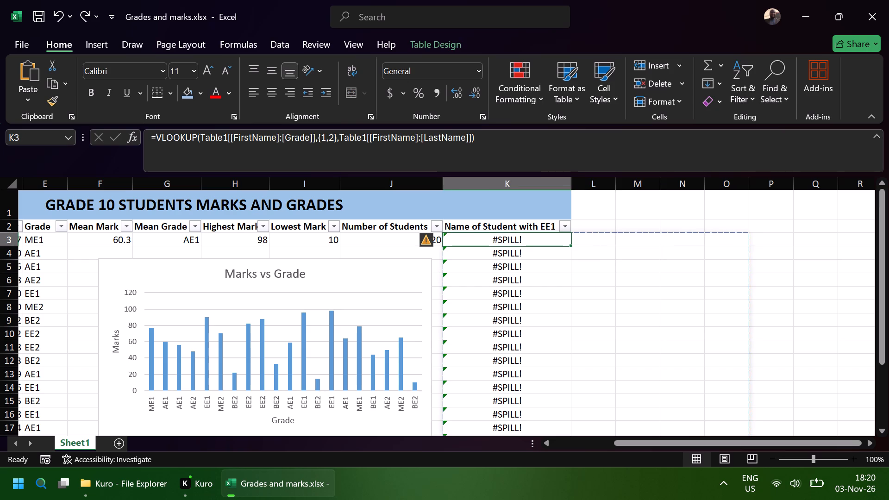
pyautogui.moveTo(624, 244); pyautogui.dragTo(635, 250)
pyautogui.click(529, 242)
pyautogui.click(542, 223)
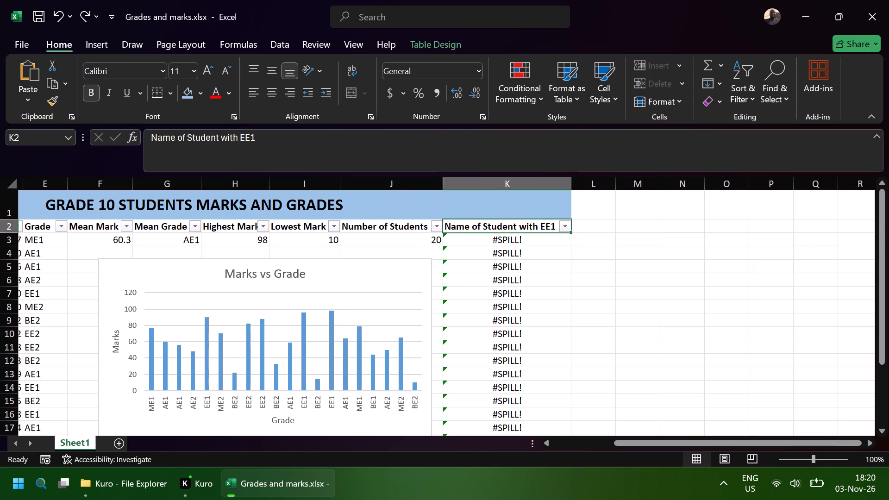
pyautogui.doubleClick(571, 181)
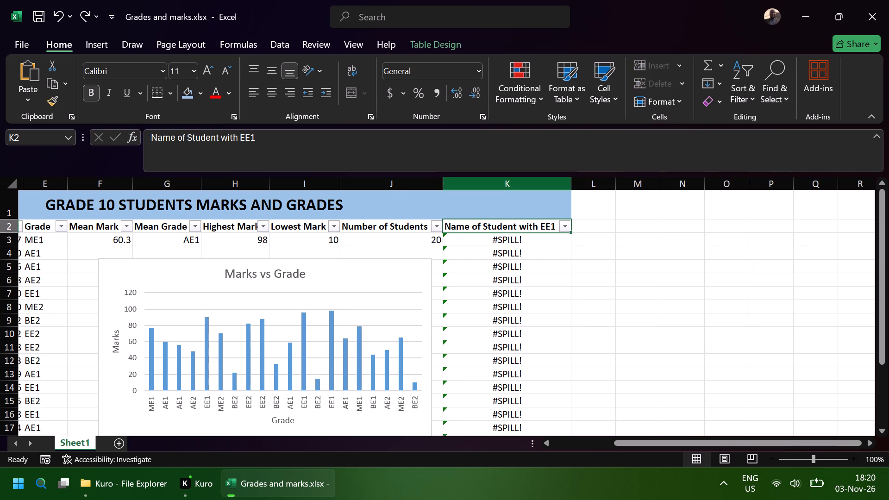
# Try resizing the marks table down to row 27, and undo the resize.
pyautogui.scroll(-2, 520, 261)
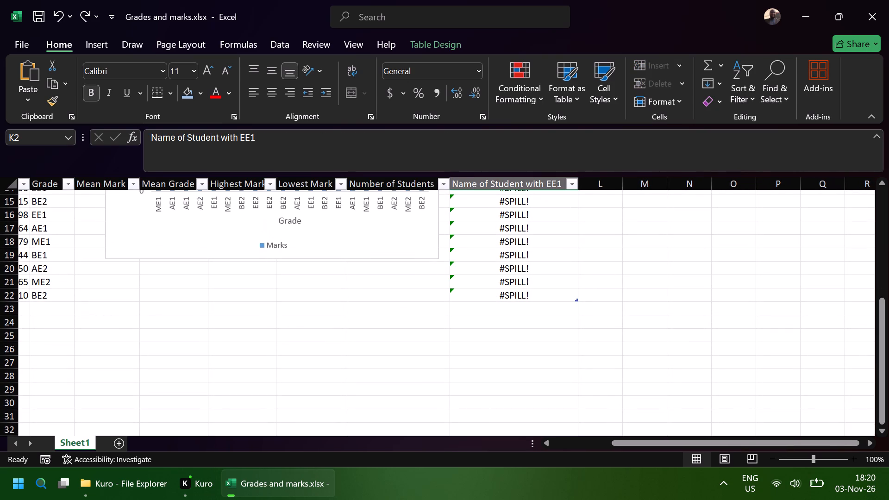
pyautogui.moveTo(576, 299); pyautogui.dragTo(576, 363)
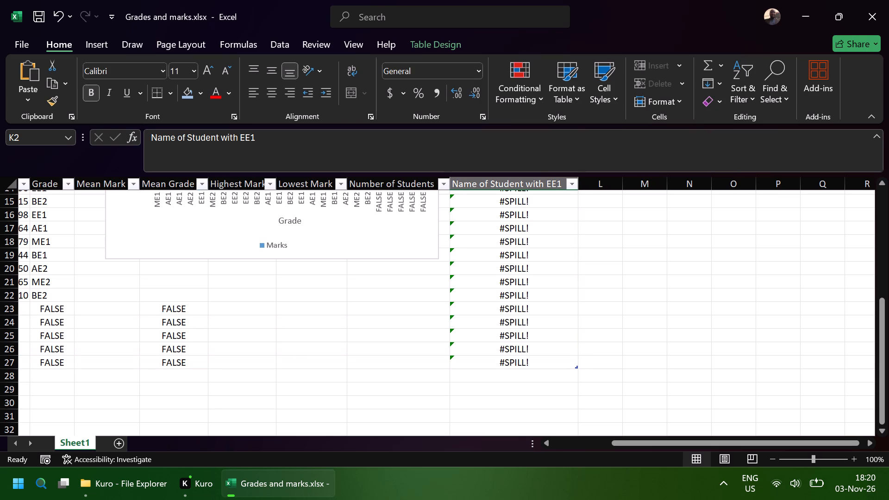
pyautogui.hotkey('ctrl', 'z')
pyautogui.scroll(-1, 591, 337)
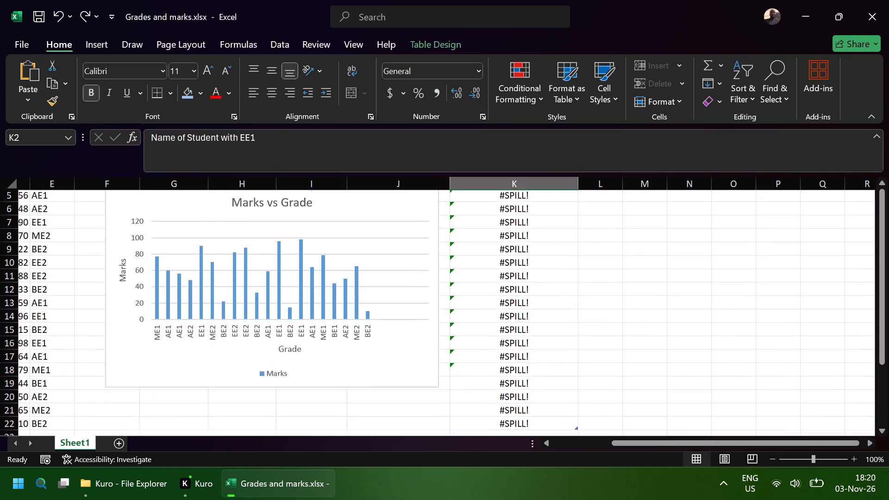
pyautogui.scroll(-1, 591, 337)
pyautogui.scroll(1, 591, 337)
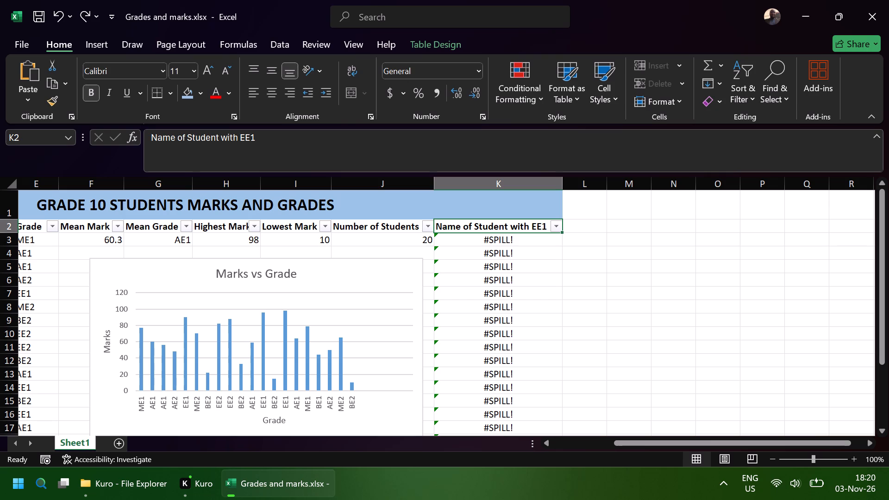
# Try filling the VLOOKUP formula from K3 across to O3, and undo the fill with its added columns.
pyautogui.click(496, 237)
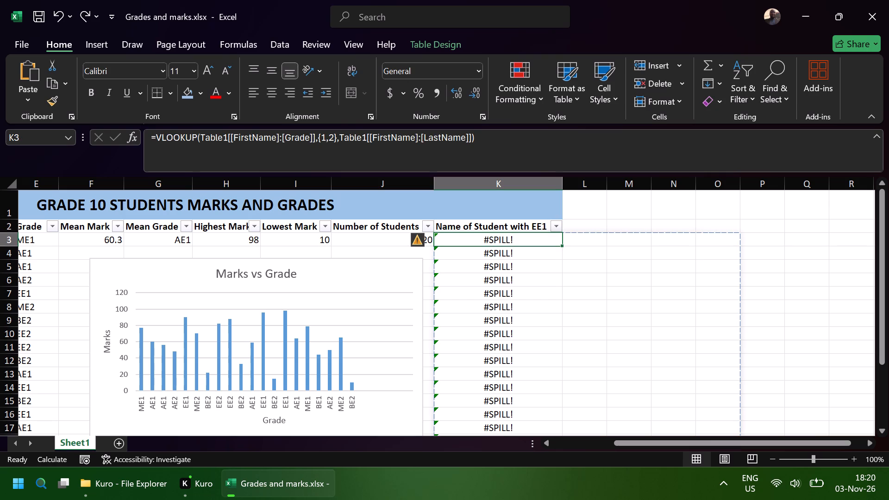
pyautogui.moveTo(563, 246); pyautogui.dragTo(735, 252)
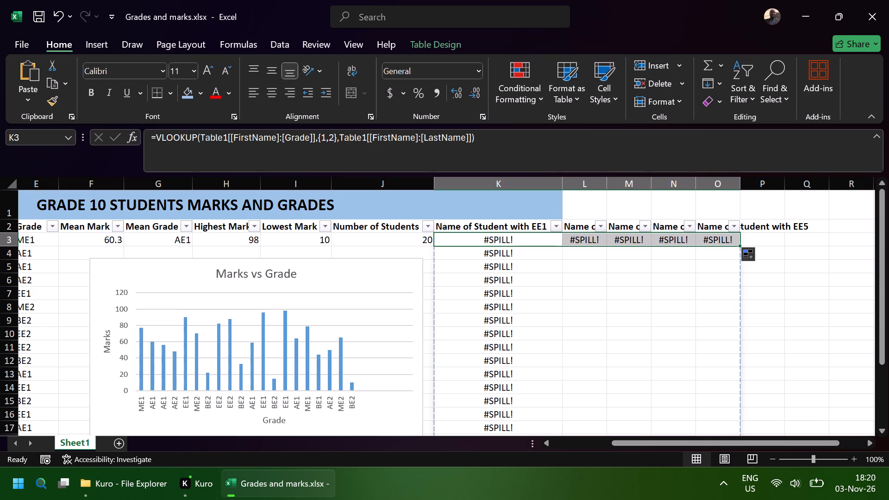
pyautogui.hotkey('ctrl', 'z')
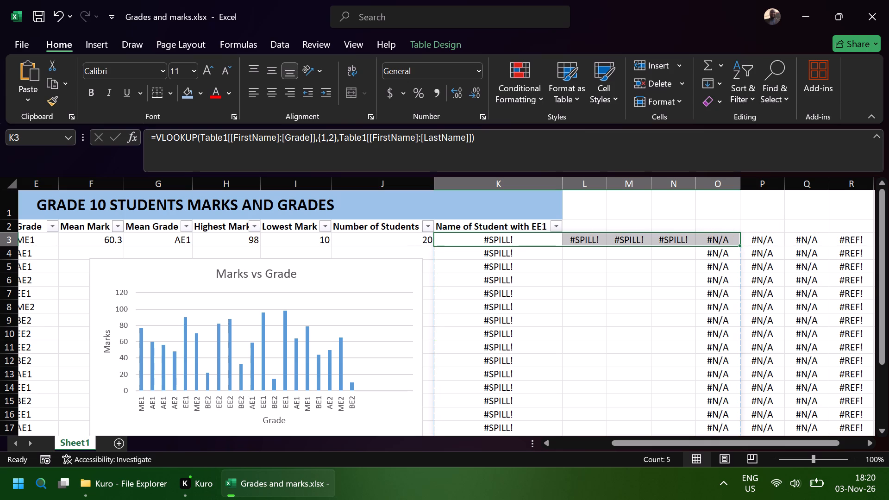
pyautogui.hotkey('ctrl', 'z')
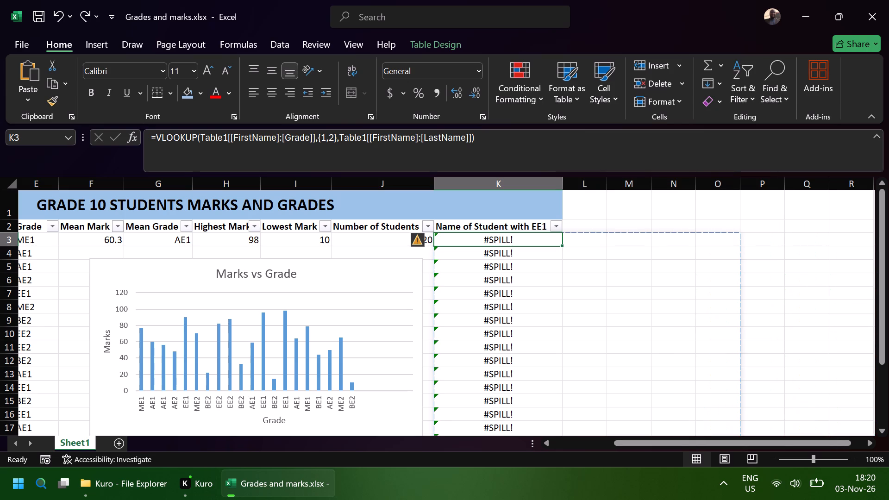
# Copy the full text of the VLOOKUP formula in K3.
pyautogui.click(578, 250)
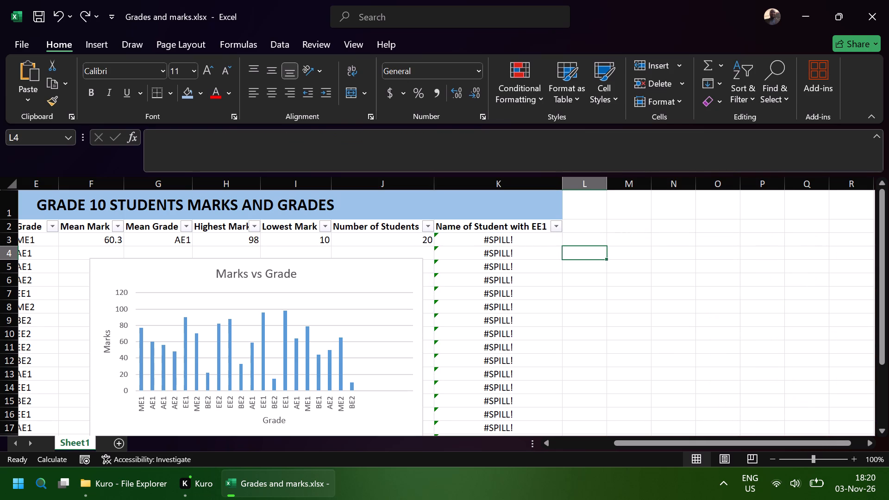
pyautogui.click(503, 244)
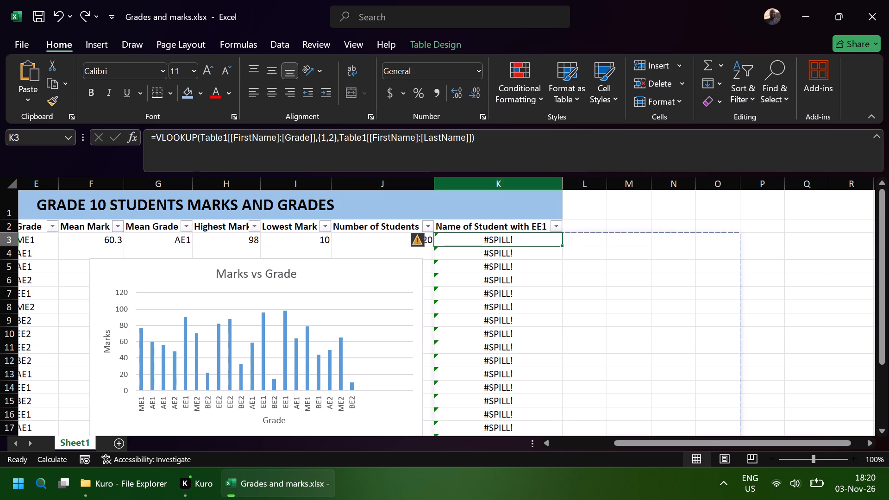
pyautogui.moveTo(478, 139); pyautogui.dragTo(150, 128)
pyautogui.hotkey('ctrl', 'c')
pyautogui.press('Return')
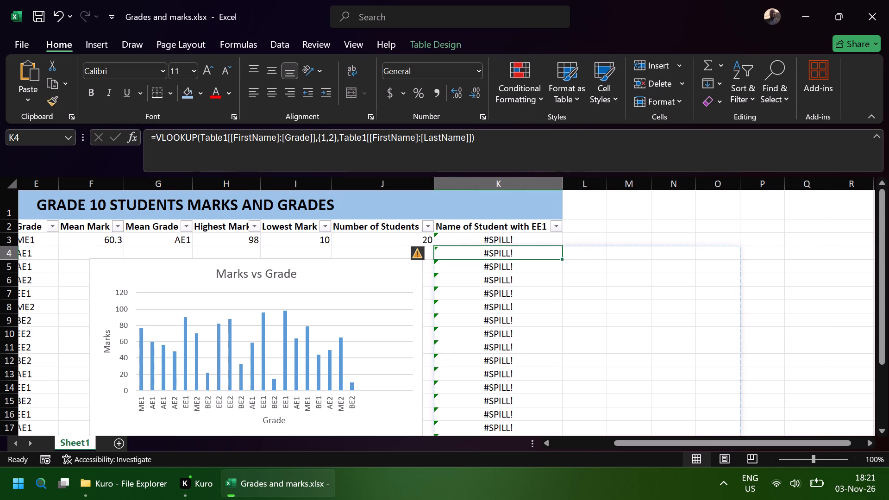
# Delete the VLOOKUP formula from K3 and fill the empty cell down to K22 to clear the column.
pyautogui.click(495, 241)
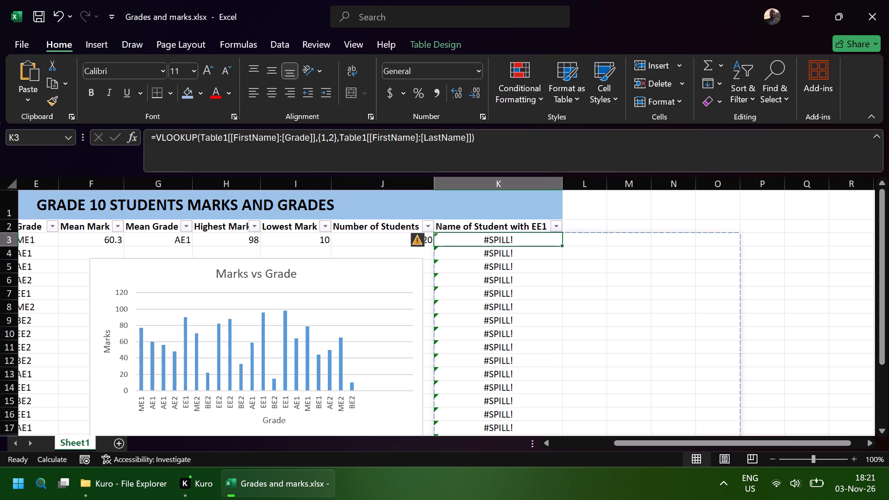
pyautogui.press('Delete')
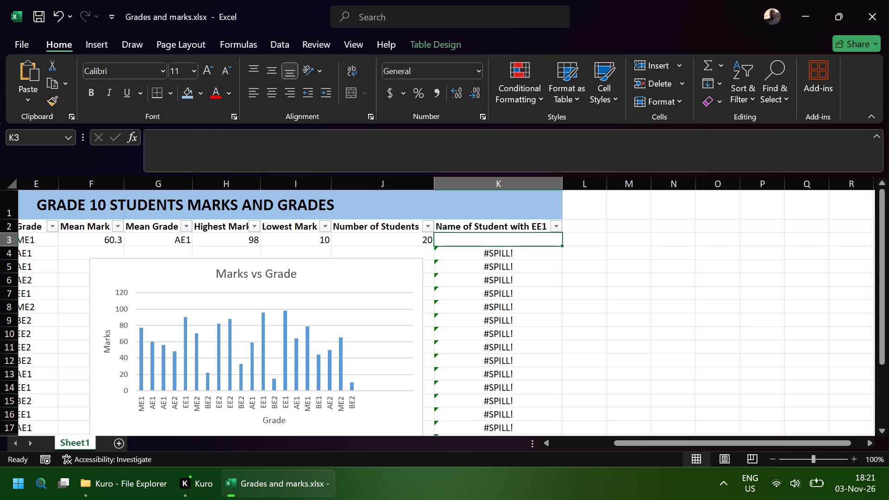
pyautogui.click(595, 234)
pyautogui.click(510, 241)
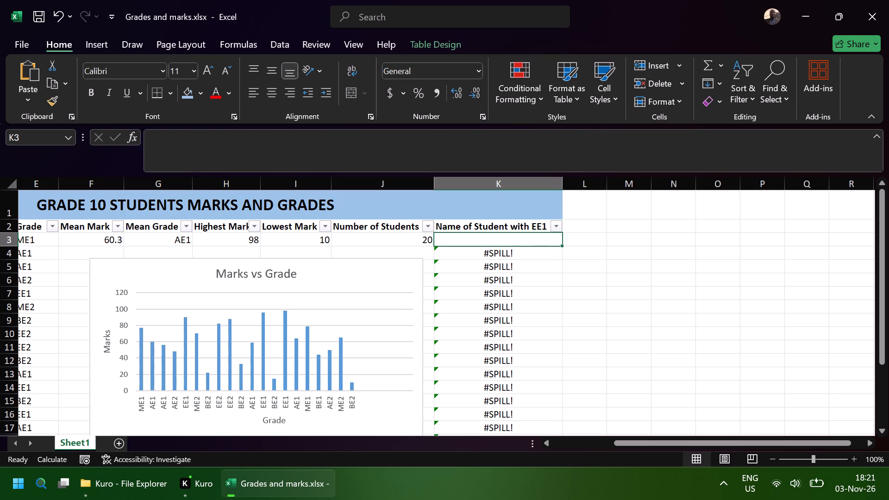
pyautogui.click(508, 254)
pyautogui.click(505, 271)
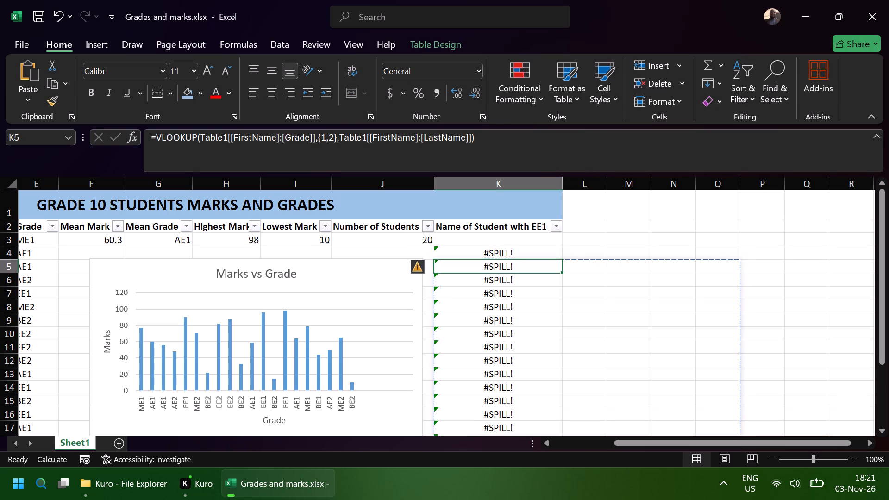
pyautogui.click(484, 242)
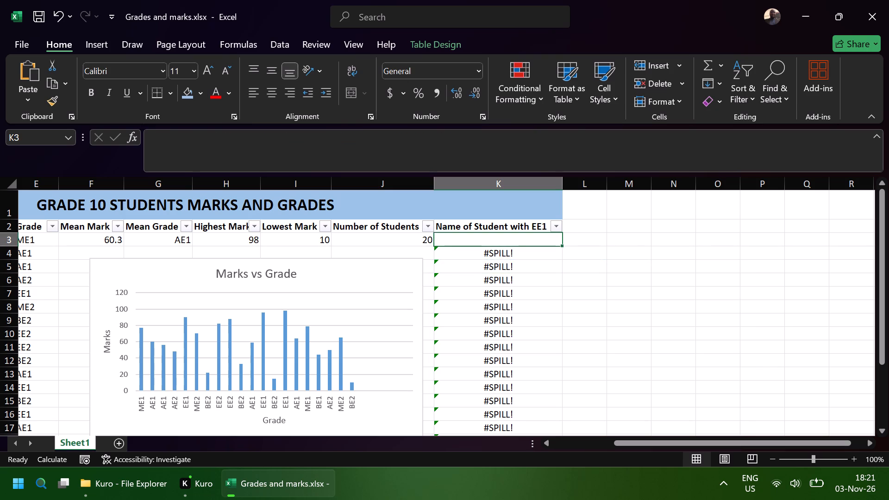
pyautogui.moveTo(560, 246); pyautogui.dragTo(548, 419)
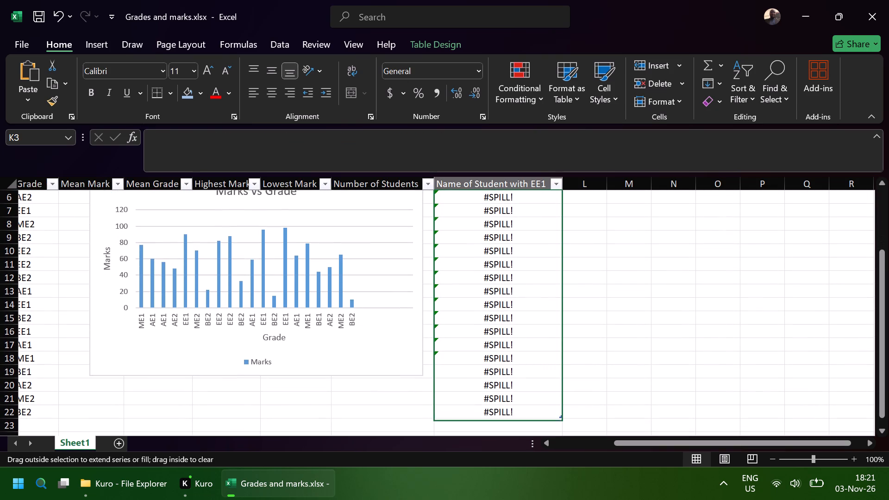
pyautogui.moveTo(548, 419); pyautogui.dragTo(552, 417)
pyautogui.click(639, 332)
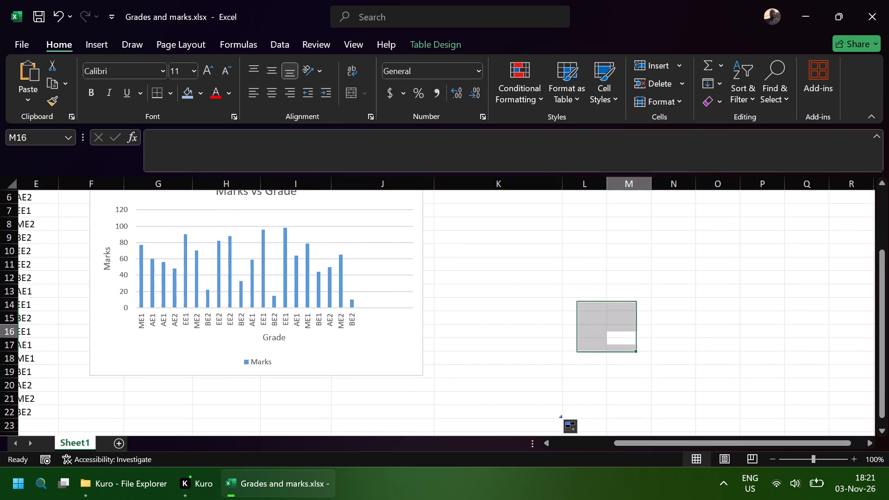
pyautogui.scroll(1, 519, 341)
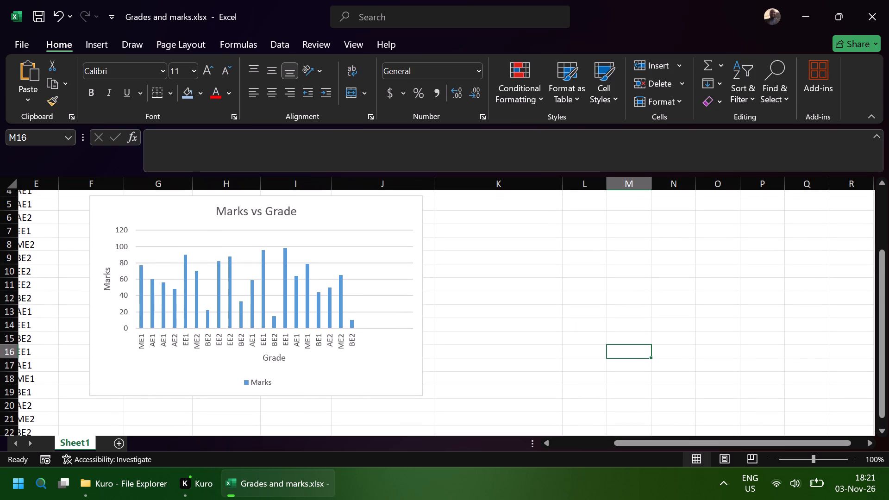
pyautogui.scroll(2, 519, 341)
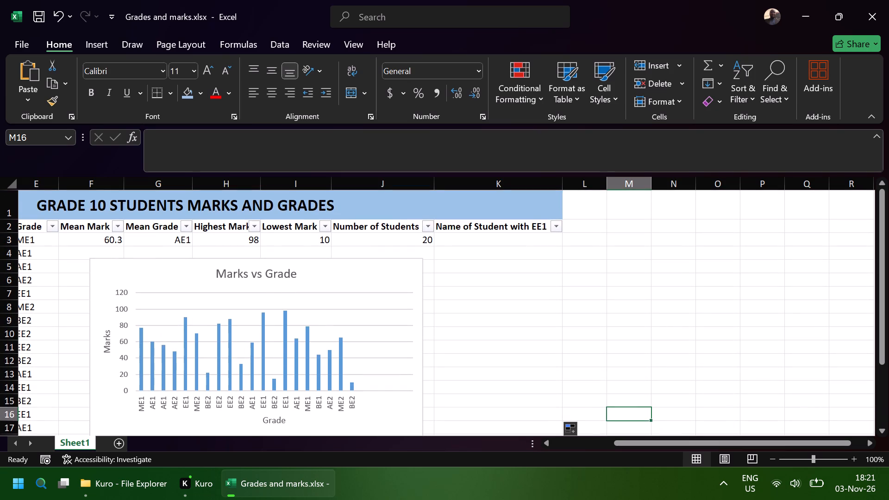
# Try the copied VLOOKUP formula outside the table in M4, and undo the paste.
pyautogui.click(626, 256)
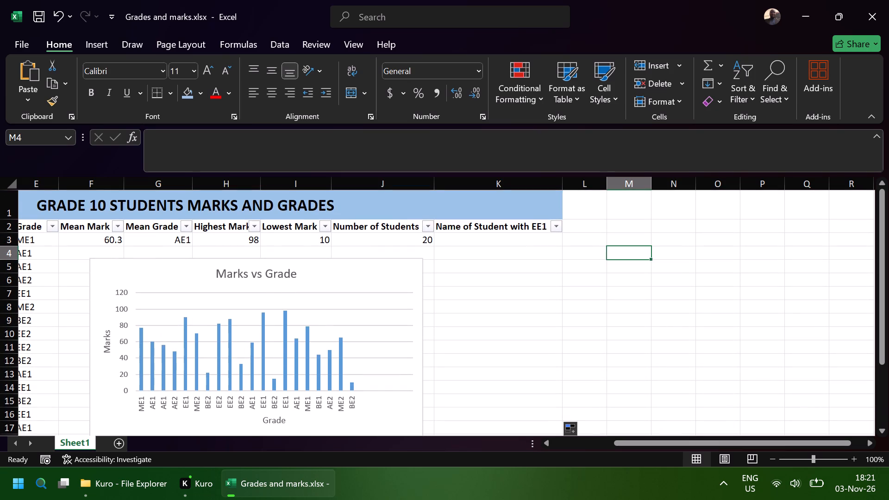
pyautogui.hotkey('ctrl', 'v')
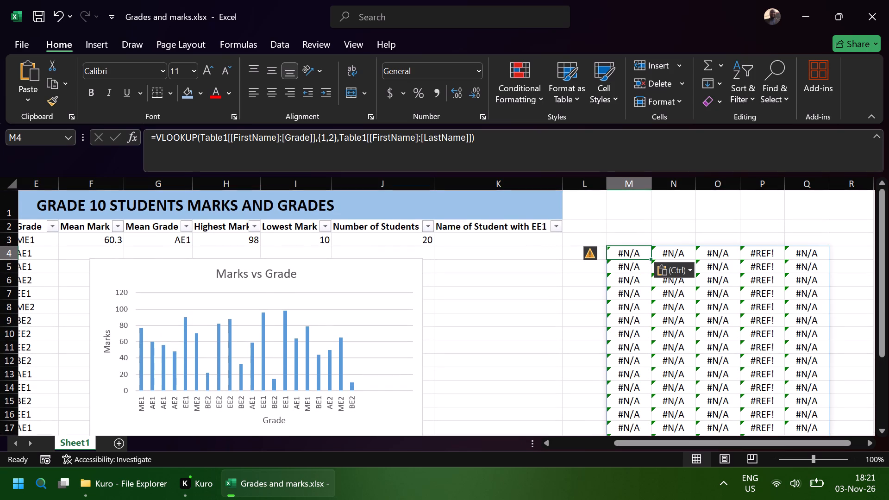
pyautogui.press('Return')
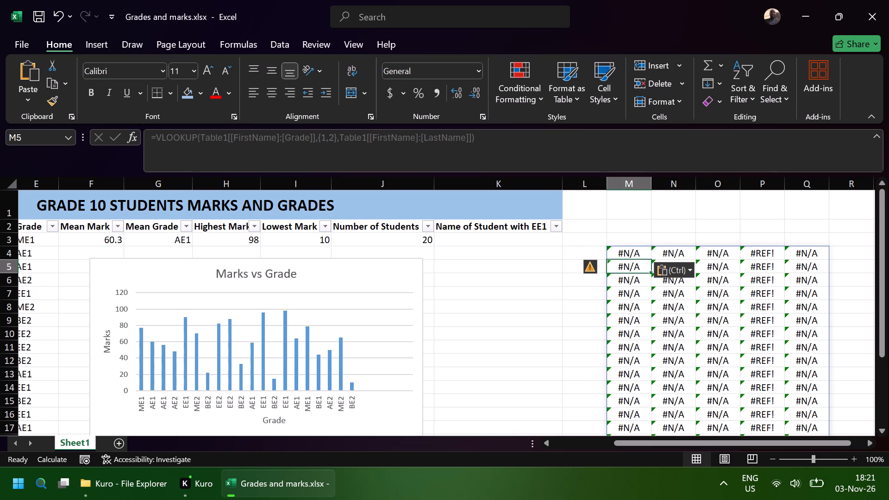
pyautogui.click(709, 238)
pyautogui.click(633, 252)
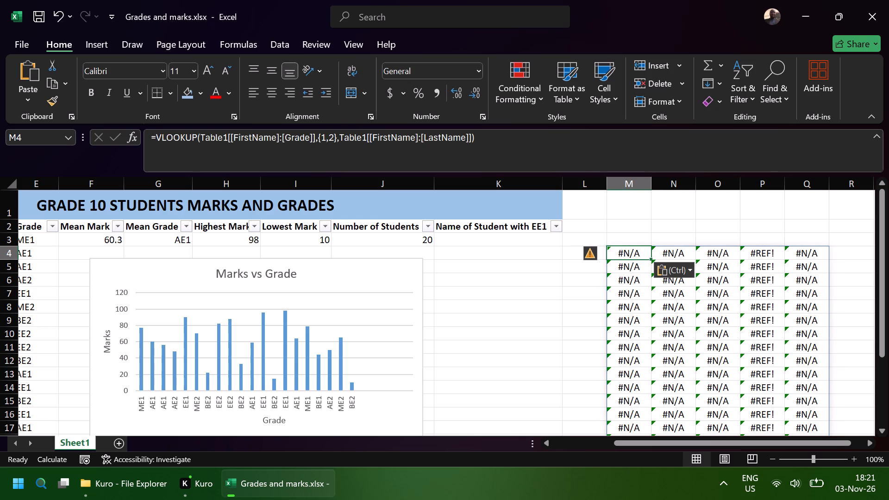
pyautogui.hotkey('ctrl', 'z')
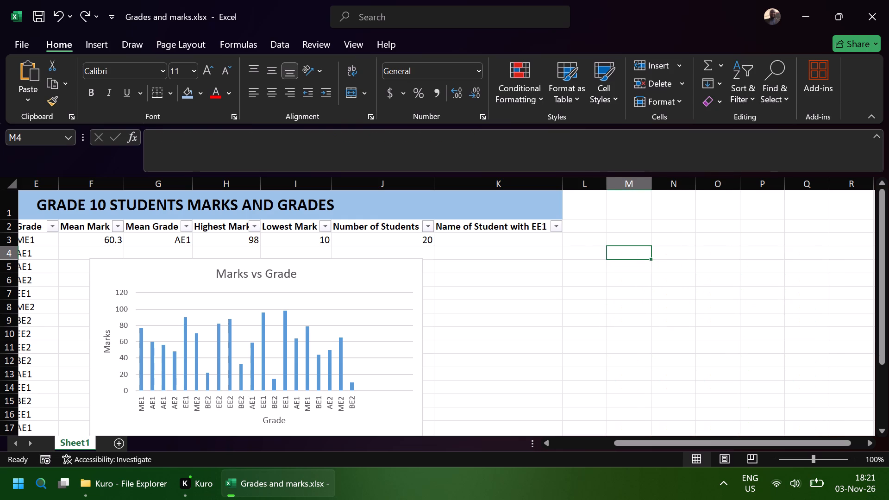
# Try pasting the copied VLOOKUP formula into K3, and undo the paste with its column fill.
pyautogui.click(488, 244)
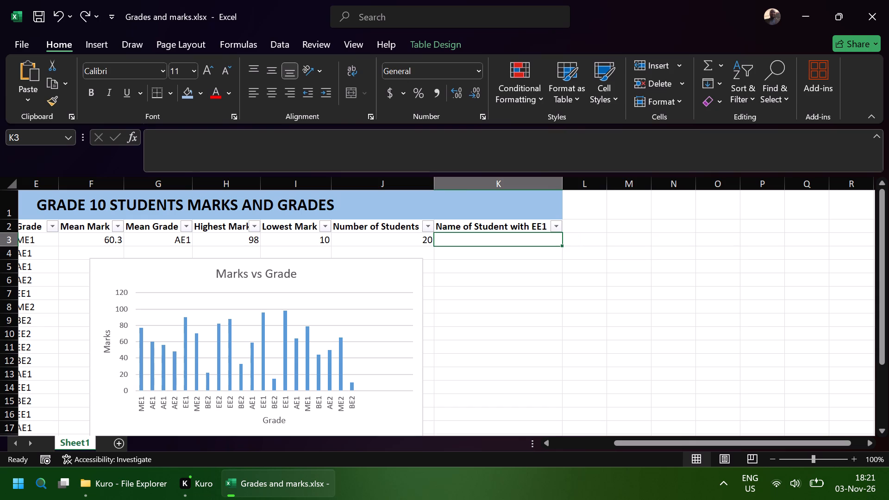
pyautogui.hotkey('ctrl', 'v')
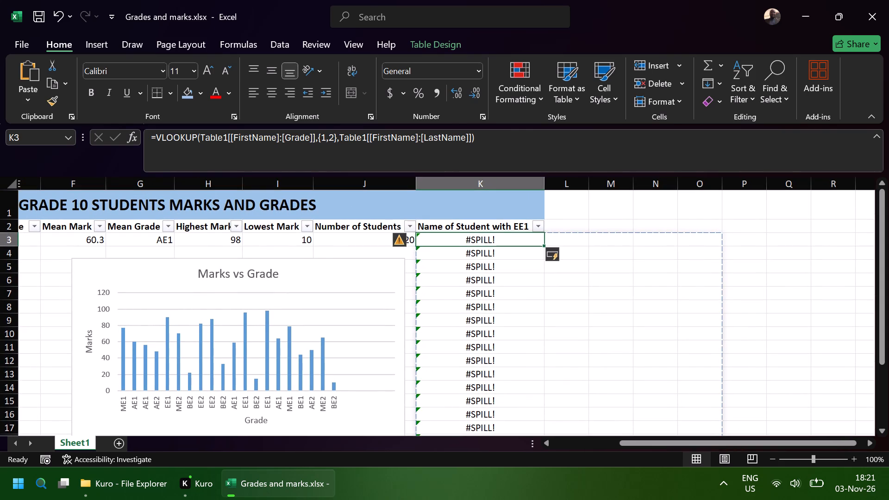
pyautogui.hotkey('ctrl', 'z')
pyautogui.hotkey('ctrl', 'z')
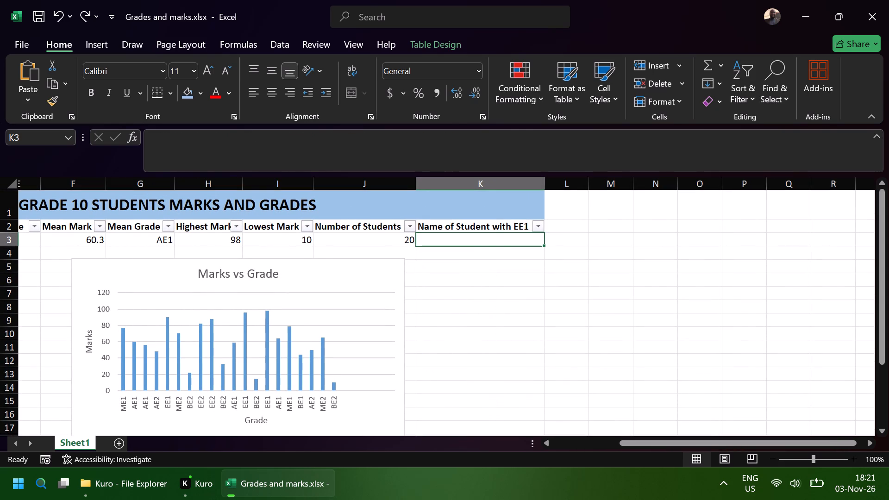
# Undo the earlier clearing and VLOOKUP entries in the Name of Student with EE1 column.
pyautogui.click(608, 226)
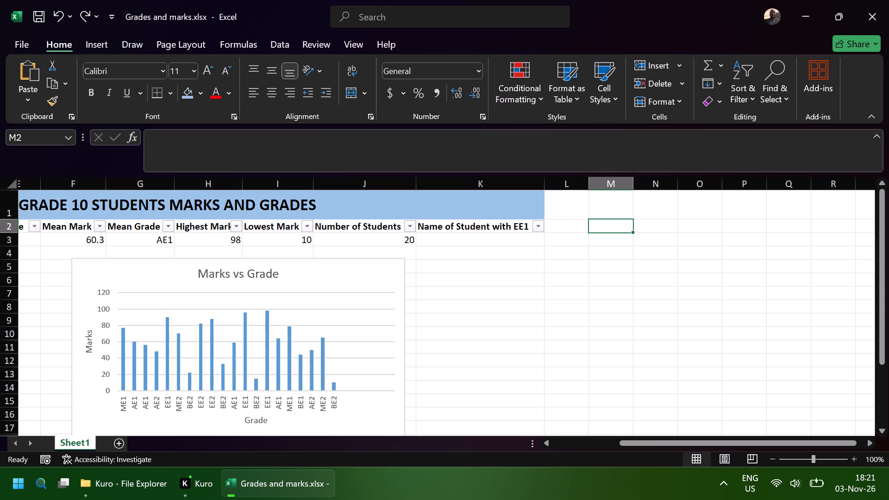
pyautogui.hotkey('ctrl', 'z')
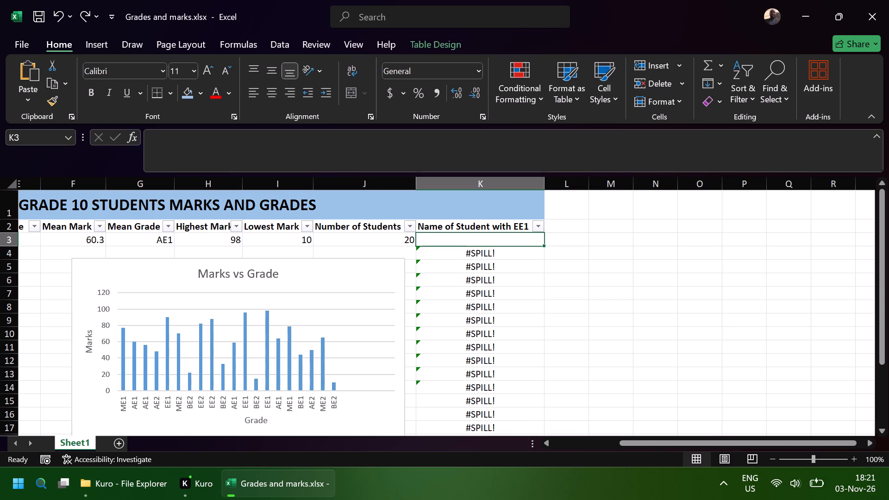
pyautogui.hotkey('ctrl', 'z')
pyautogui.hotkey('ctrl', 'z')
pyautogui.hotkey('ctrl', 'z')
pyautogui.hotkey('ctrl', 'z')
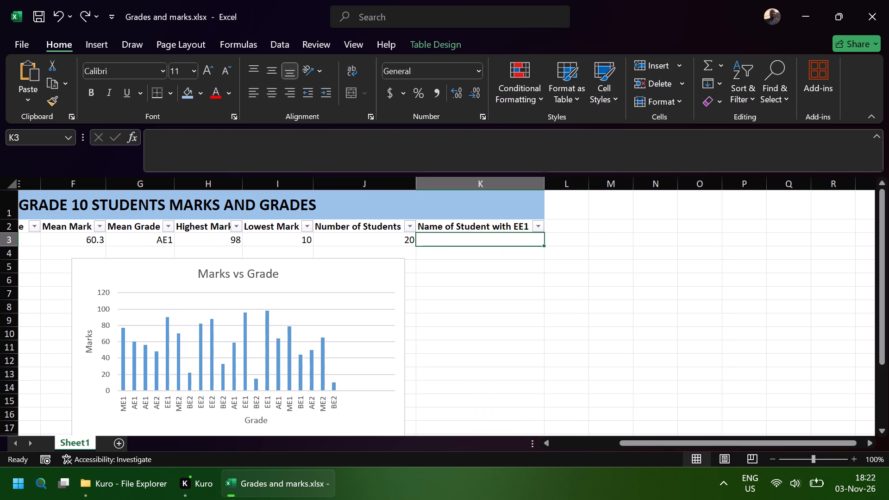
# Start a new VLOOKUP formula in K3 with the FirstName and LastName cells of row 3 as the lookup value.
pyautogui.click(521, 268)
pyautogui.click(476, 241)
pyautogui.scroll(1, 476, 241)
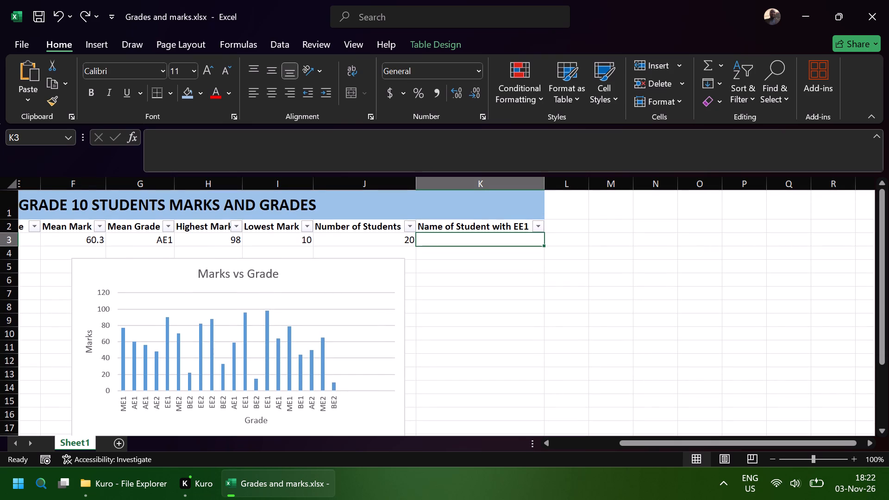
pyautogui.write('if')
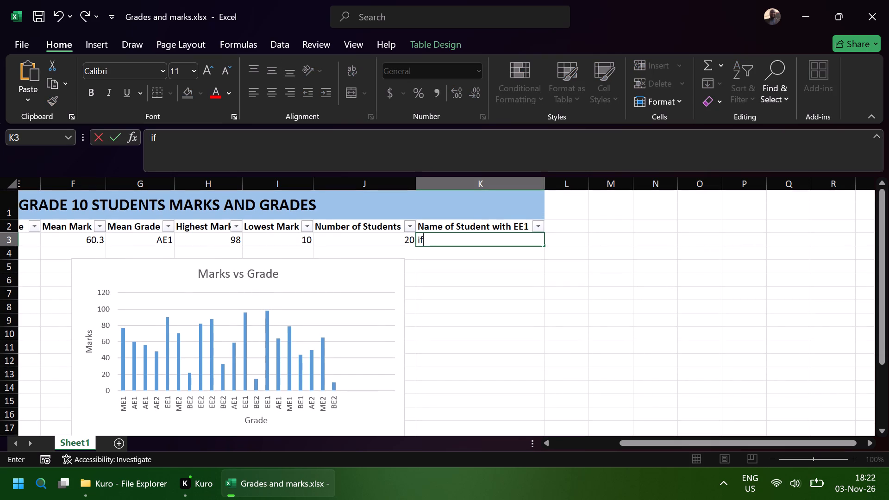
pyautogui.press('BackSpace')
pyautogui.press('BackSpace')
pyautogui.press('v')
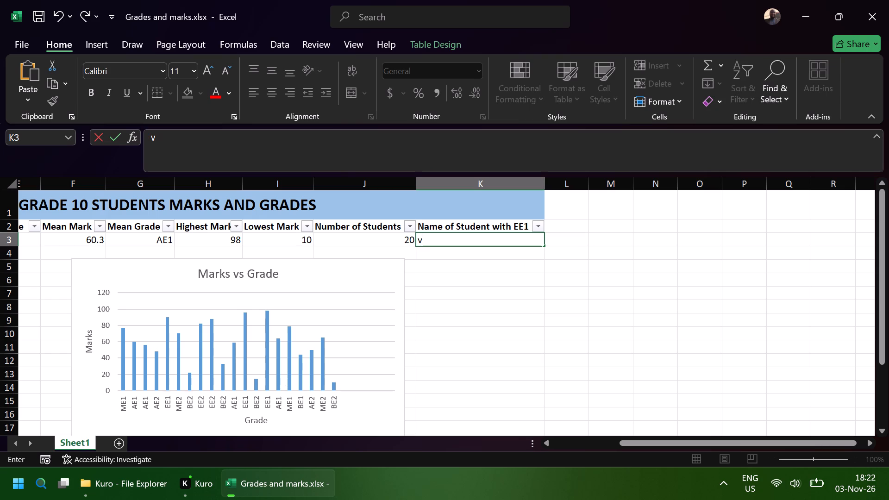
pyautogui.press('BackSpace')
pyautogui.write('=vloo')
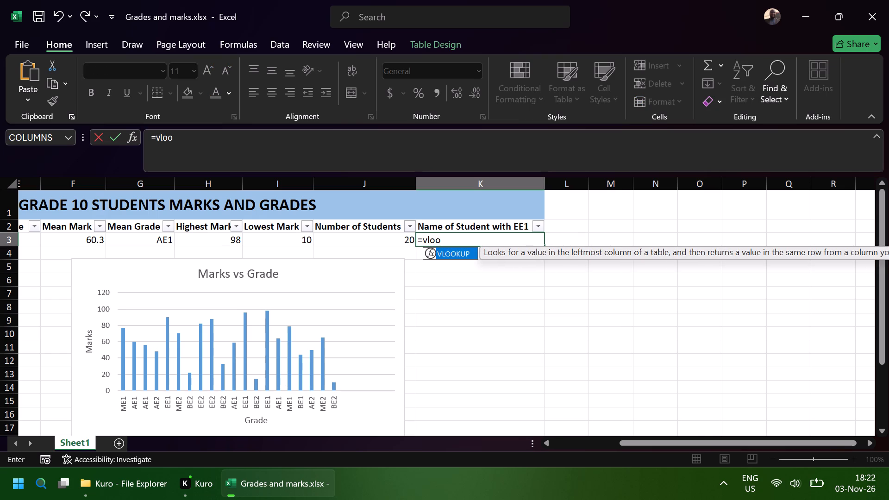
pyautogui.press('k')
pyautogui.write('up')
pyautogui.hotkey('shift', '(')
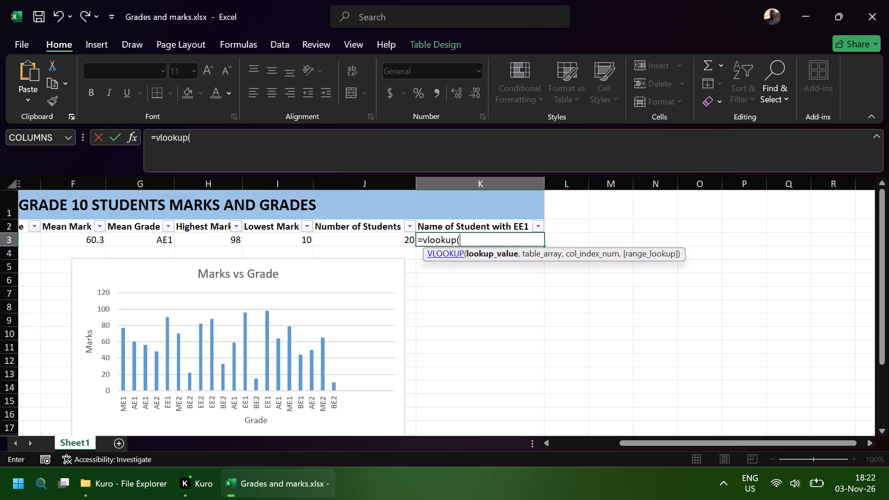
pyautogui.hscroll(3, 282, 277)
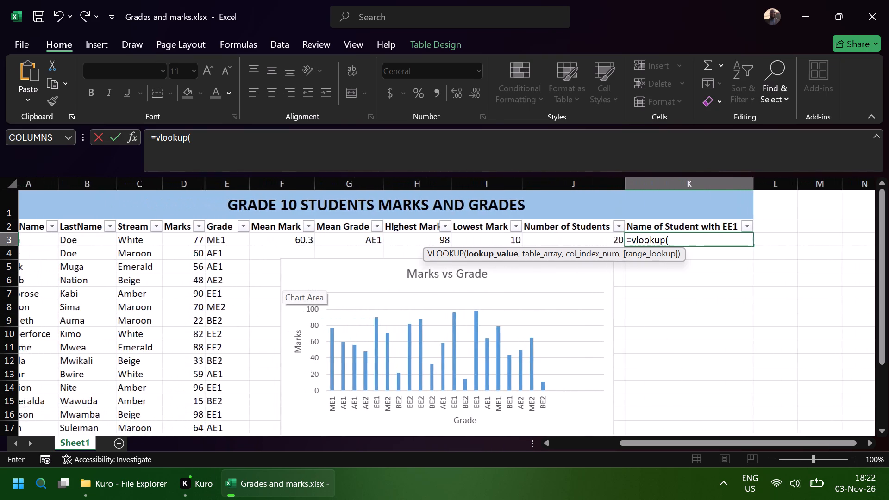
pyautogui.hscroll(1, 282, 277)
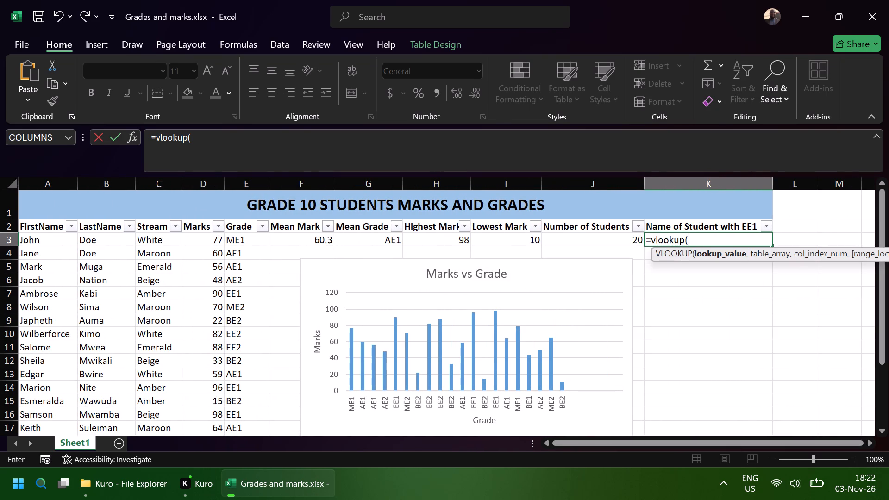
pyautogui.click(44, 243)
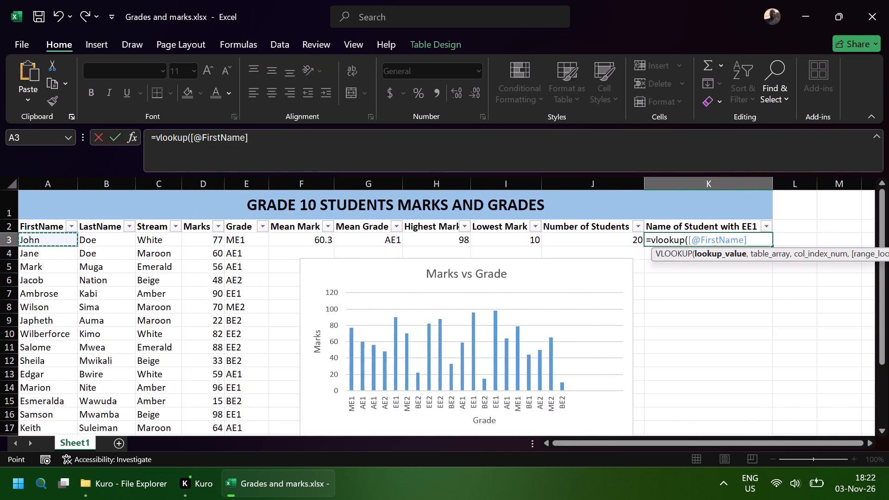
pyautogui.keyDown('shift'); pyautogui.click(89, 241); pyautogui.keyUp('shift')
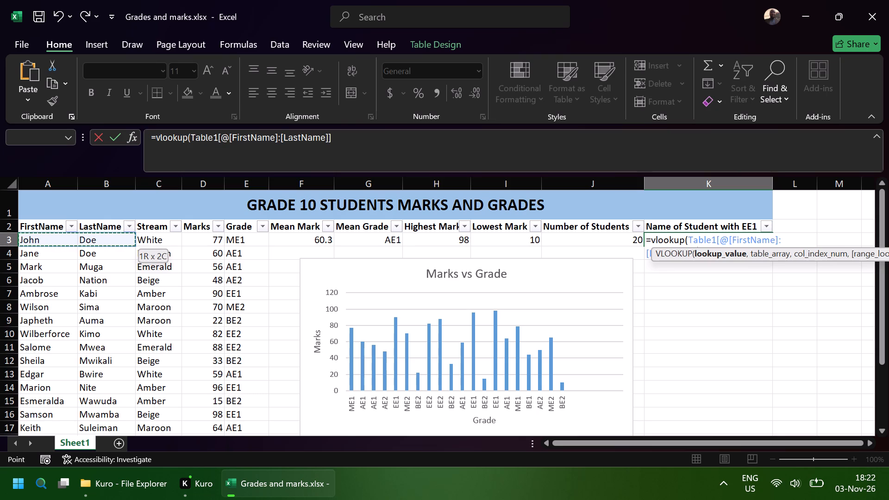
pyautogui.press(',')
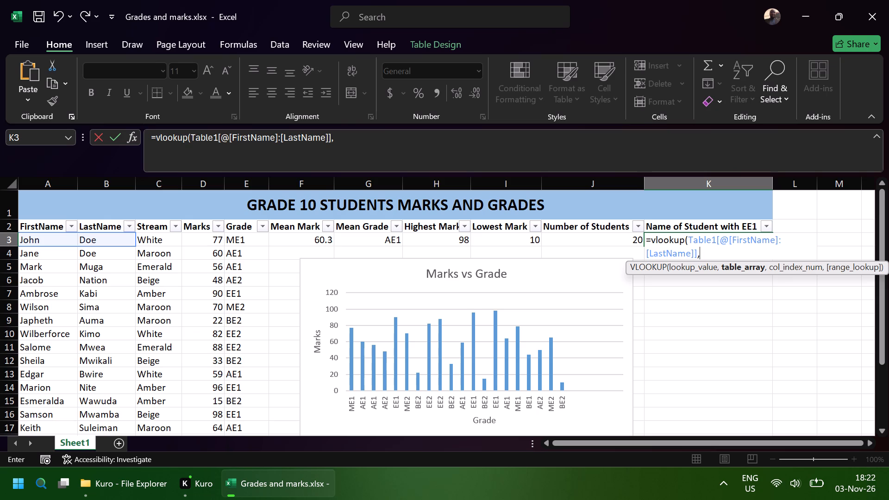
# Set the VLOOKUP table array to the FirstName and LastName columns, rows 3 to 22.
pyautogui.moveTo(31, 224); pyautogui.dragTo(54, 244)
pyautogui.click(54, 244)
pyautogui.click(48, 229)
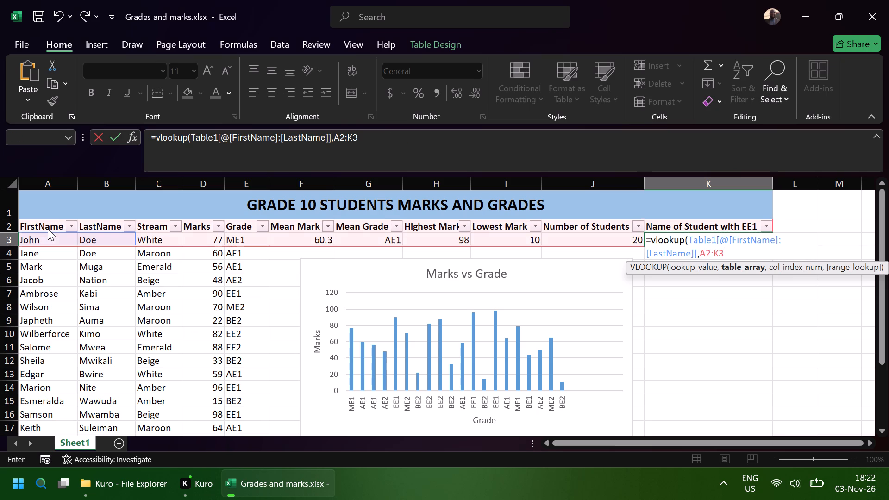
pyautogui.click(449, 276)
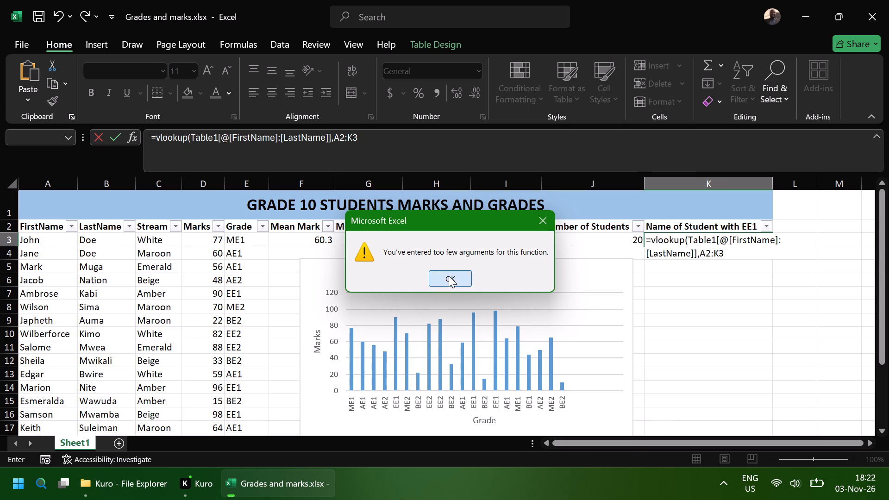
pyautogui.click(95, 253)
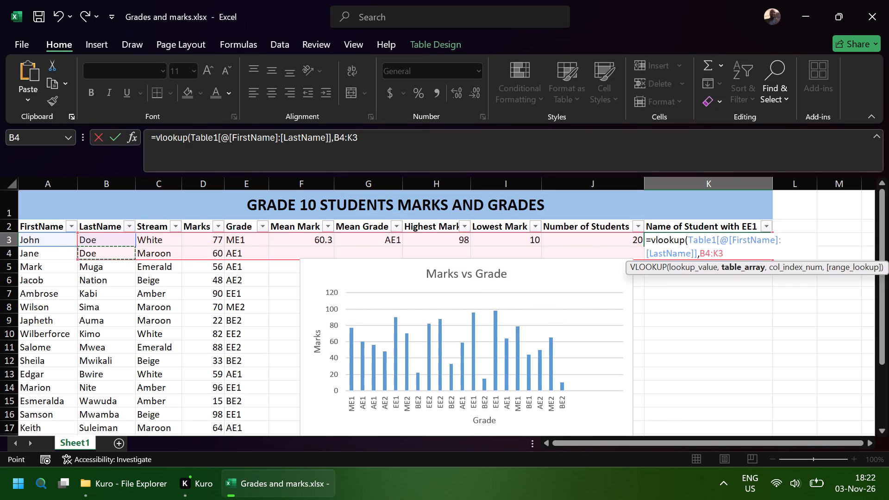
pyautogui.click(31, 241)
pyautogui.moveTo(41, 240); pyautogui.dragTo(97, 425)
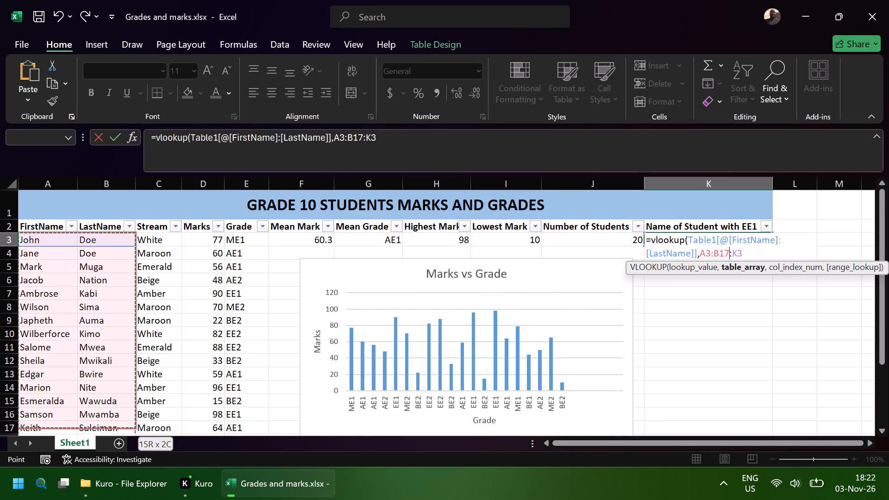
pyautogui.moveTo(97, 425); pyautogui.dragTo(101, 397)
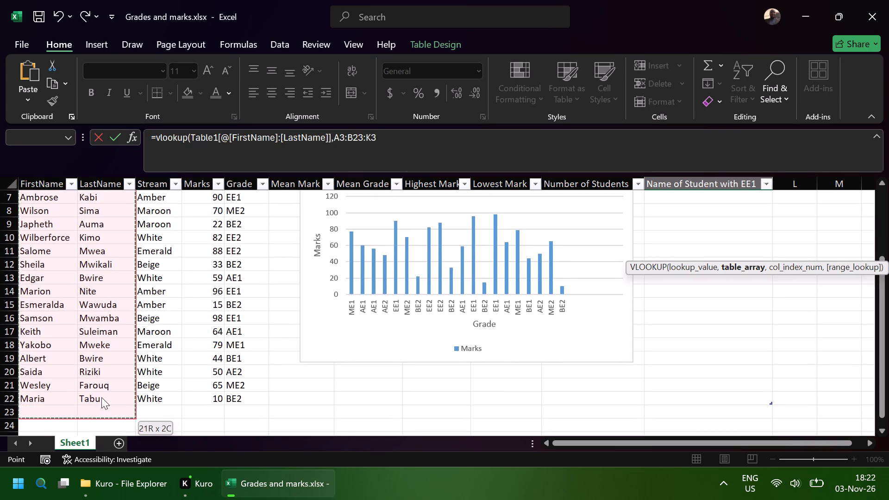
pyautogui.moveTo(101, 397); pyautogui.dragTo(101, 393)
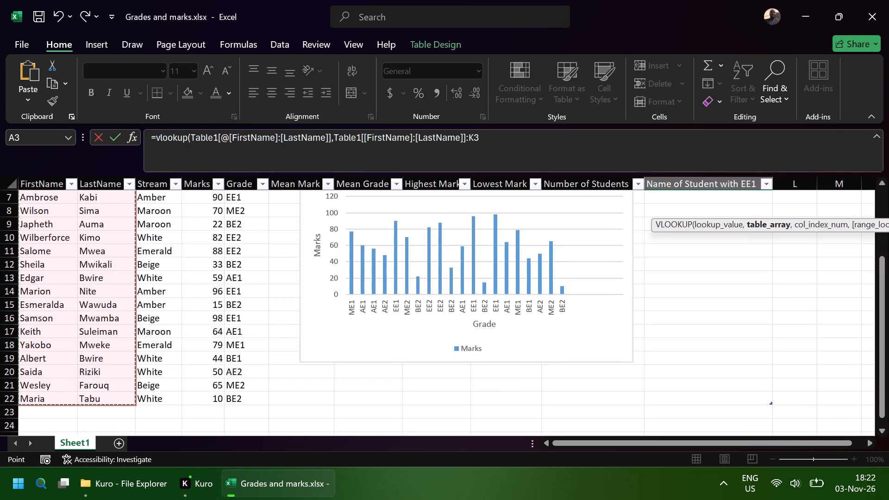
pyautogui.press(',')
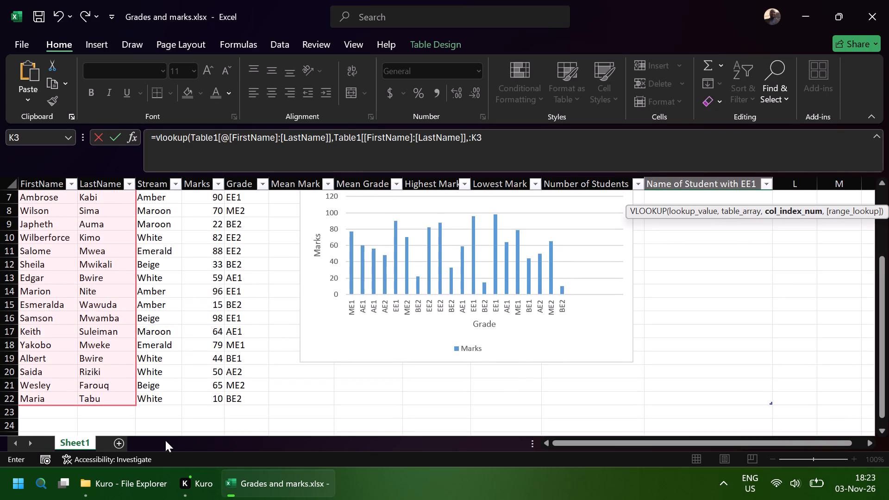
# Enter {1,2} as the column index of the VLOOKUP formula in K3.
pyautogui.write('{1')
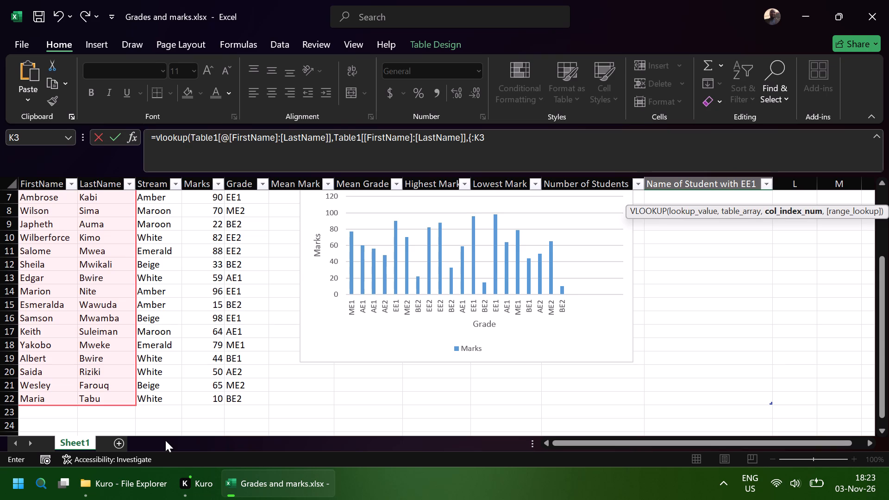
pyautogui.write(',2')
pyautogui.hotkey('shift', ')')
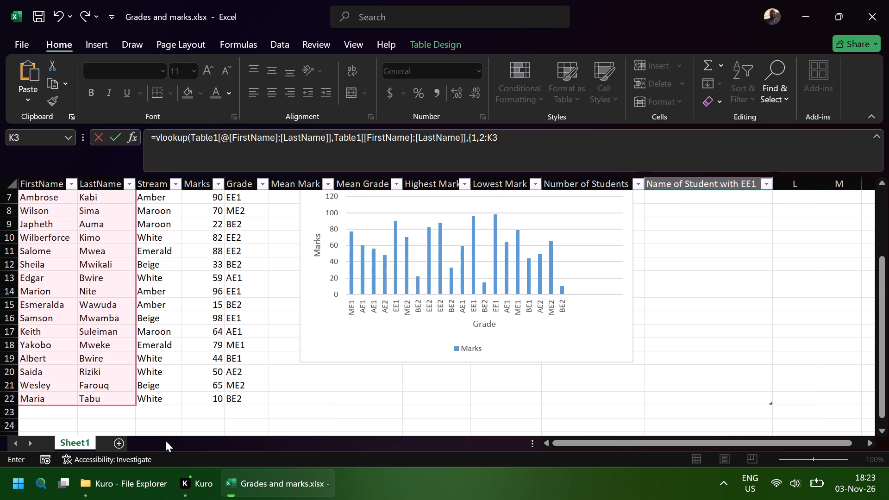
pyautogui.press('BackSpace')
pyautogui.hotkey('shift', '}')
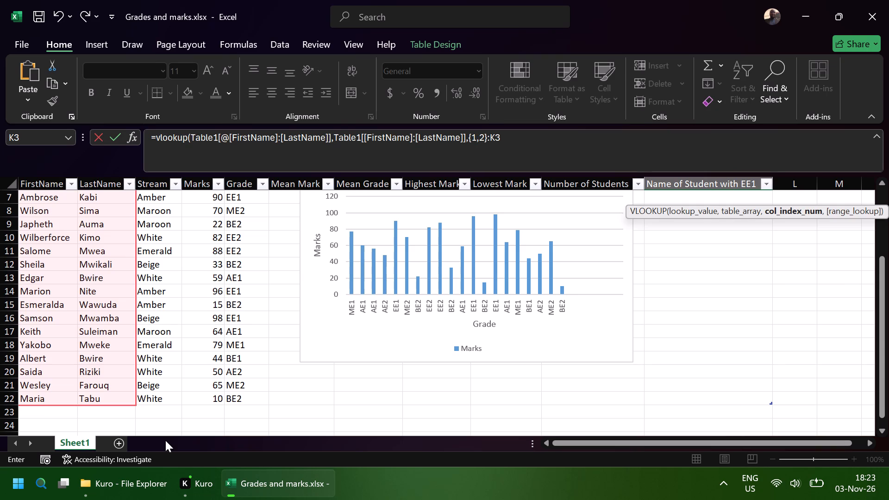
# Try to reference the Grade column, rows 3 to 22, in the K3 formula, close the parenthesis and enter it.
pyautogui.scroll(4, 498, 399)
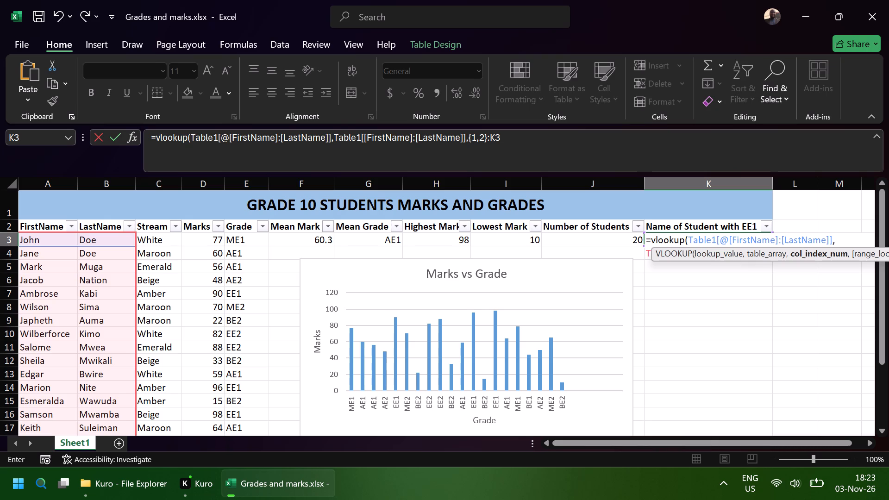
pyautogui.moveTo(235, 223); pyautogui.dragTo(423, 317)
pyautogui.click(423, 317)
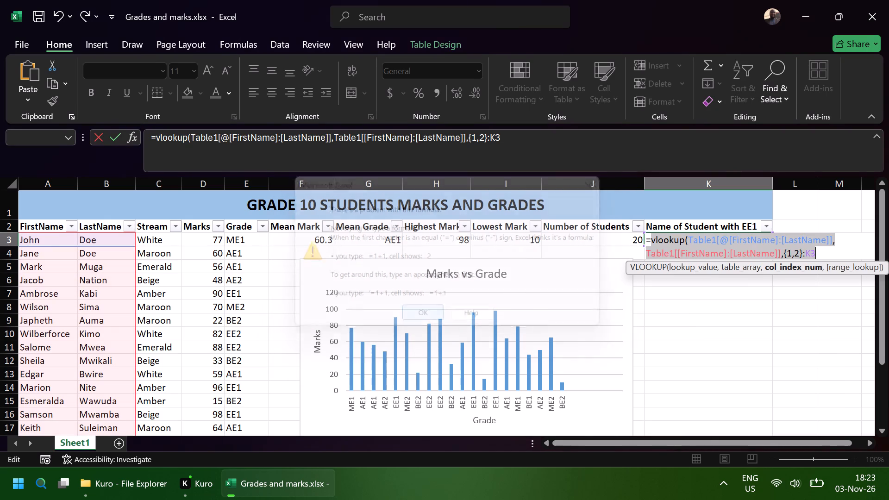
pyautogui.moveTo(237, 241); pyautogui.dragTo(242, 422)
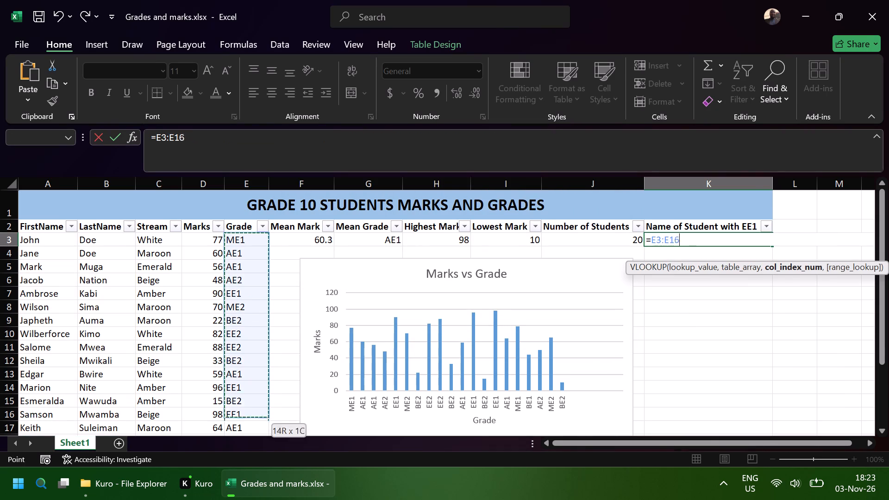
pyautogui.moveTo(242, 422); pyautogui.dragTo(240, 400)
pyautogui.hotkey('shift', ')')
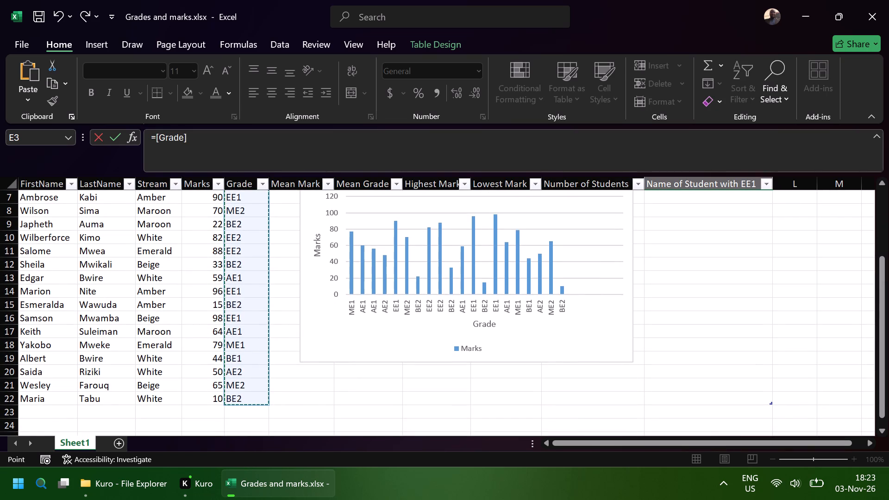
pyautogui.press('Return')
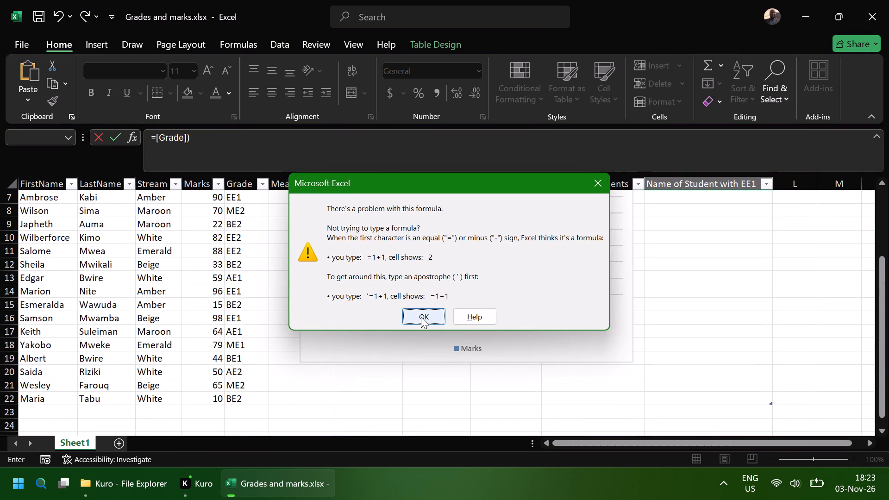
pyautogui.click(421, 317)
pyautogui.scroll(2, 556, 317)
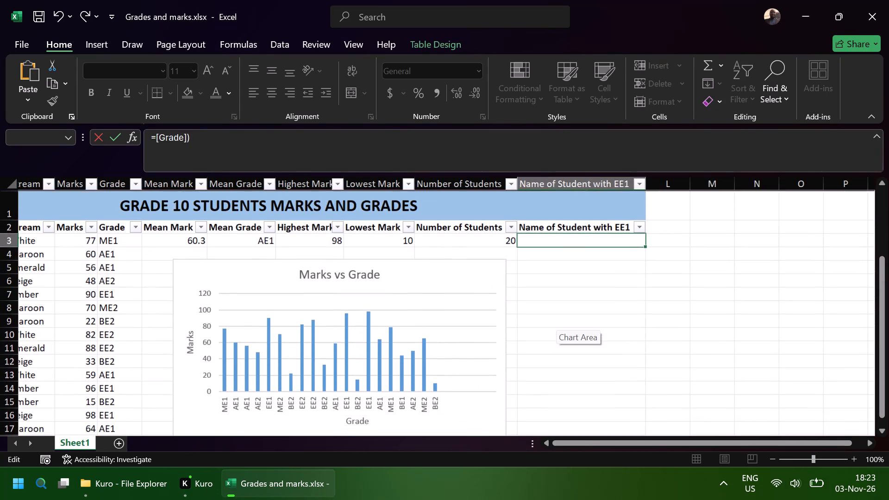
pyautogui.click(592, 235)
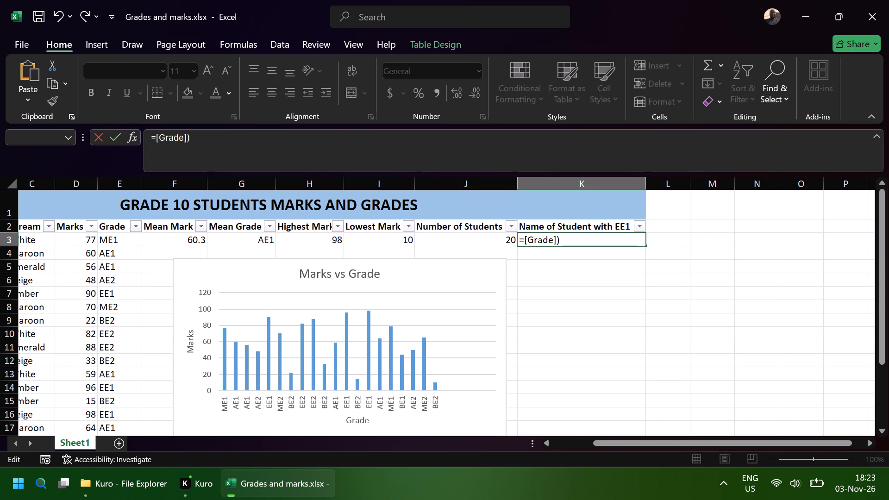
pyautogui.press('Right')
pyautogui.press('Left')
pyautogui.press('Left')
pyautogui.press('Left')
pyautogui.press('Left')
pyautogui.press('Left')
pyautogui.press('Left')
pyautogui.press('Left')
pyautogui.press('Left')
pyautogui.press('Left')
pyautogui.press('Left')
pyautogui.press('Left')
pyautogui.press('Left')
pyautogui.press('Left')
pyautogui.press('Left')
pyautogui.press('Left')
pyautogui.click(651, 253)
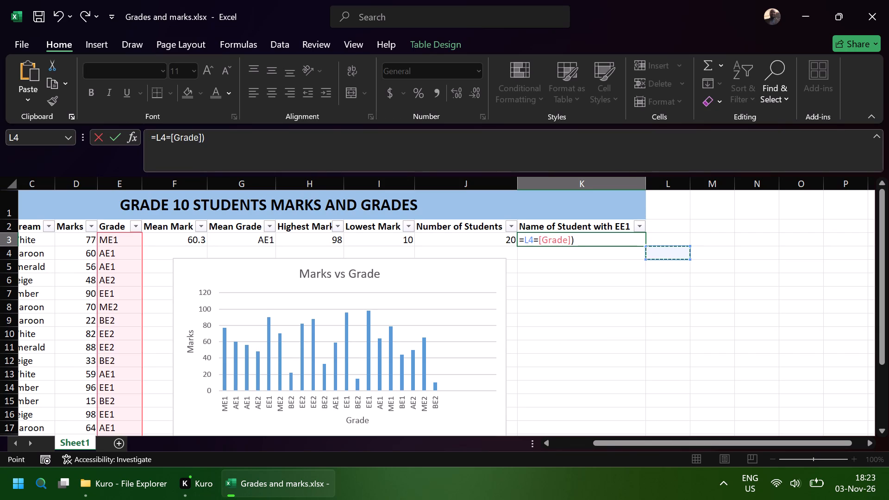
# Delete the entire faulty formula from cell K3 under Name of Student with EE1, leaving the cell empty.
pyautogui.click(595, 243)
pyautogui.click(589, 236)
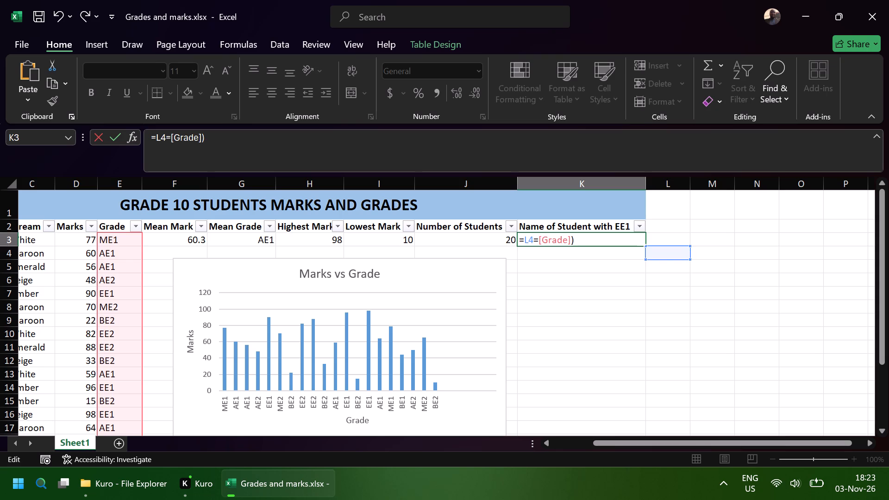
pyautogui.press('BackSpace')
pyautogui.press('BackSpace')
pyautogui.press('BackSpace')
pyautogui.press('BackSpace')
pyautogui.press('BackSpace')
pyautogui.press('BackSpace')
pyautogui.press('BackSpace')
pyautogui.press('BackSpace')
pyautogui.press('BackSpace')
pyautogui.press('BackSpace')
pyautogui.press('BackSpace')
pyautogui.press('BackSpace')
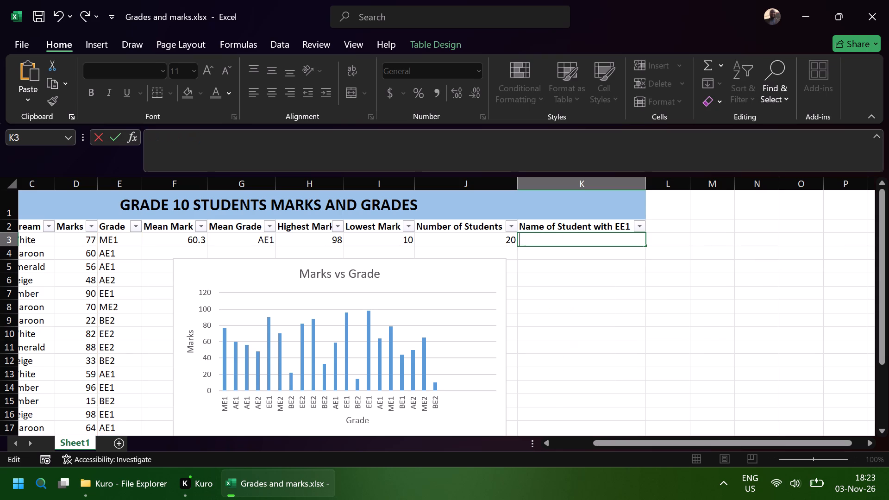
pyautogui.press('BackSpace')
pyautogui.click(577, 276)
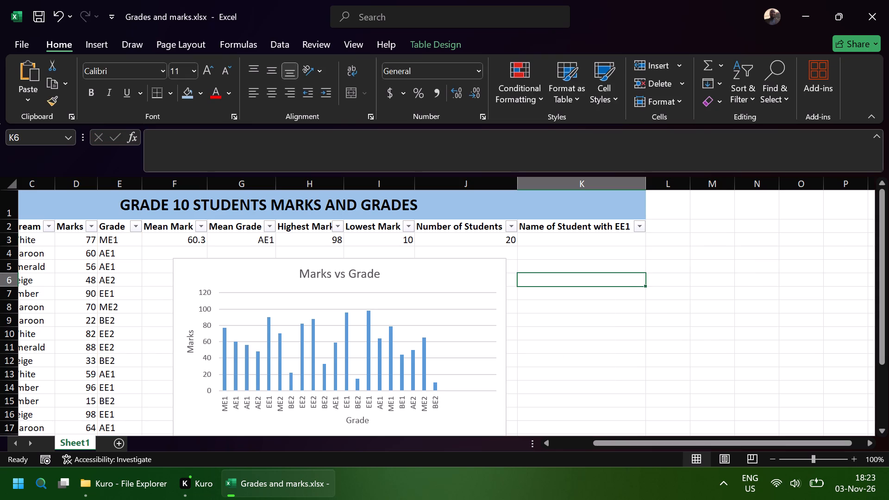
# Save the Grades and marks workbook.
pyautogui.hotkey('ctrl', 's')
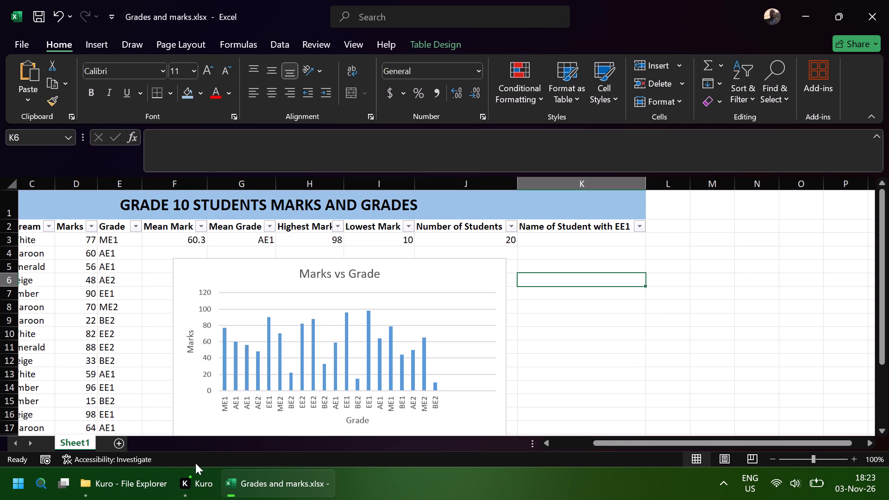